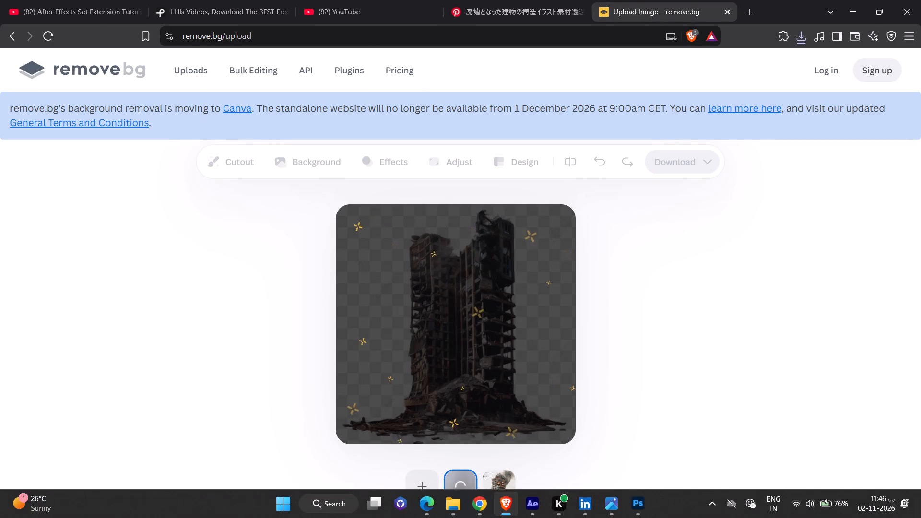
Switch to Photoshop and delete the burning building layer from the grassland image.
{"action": "left_click", "coordinate": [642, 511]}
{"action": "left_click", "coordinate": [524, 199]}
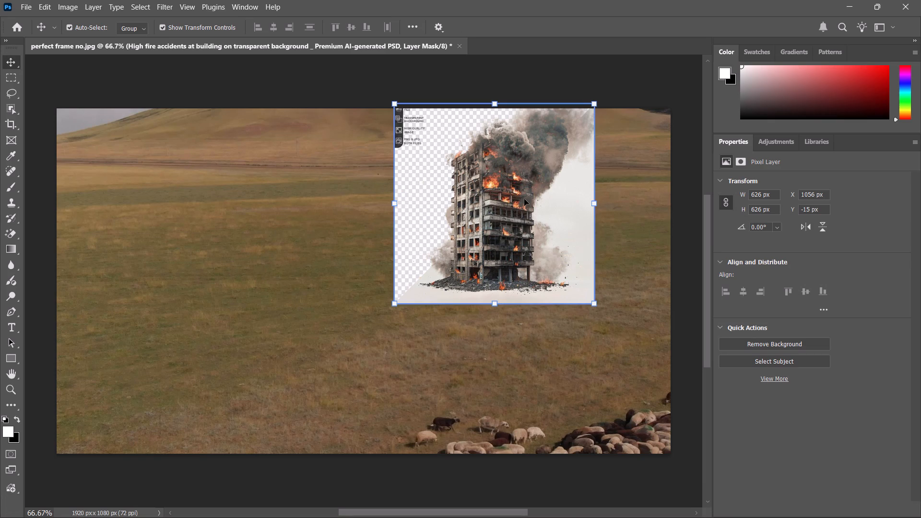
{"action": "key", "text": "BackSpace"}
{"action": "key", "text": "Delete"}
{"action": "left_click", "coordinate": [524, 199]}
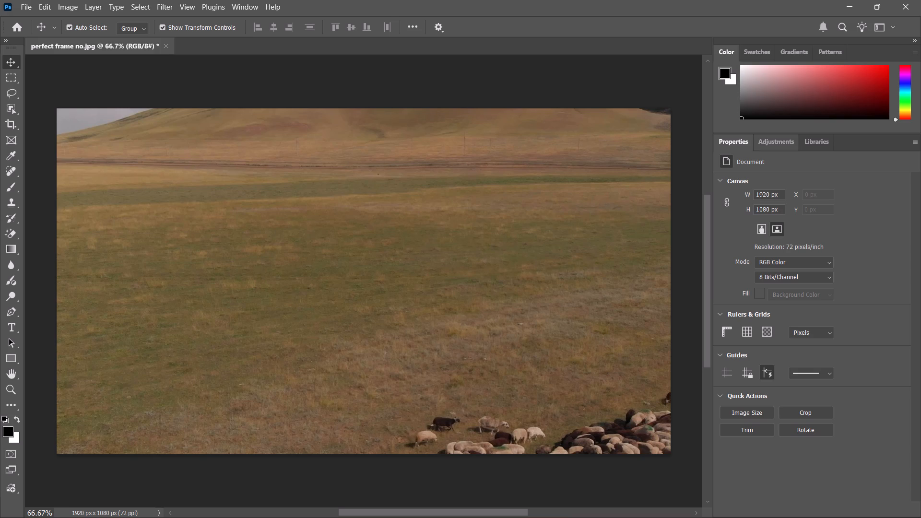
Display the document's layers and unlock the Background so it becomes a regular editable layer.
{"action": "scroll", "coordinate": [791, 265], "scroll_direction": "up", "scroll_amount": 6}
{"action": "scroll", "coordinate": [791, 265], "scroll_direction": "down", "scroll_amount": 7}
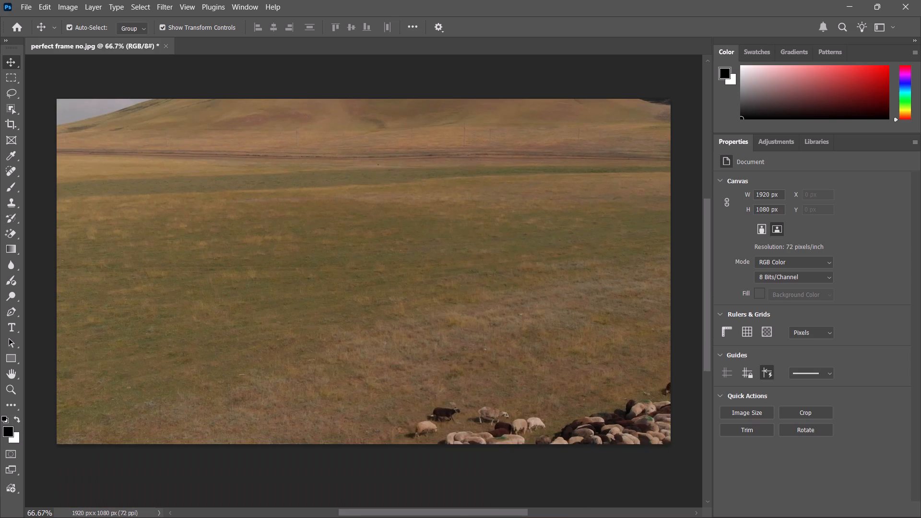
{"action": "scroll", "coordinate": [791, 263], "scroll_direction": "down", "scroll_amount": 4}
{"action": "left_click", "coordinate": [246, 5]}
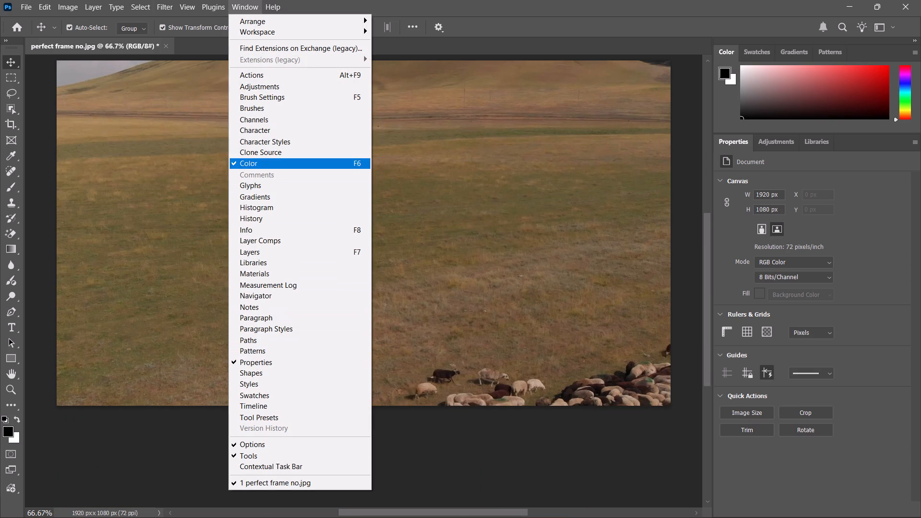
{"action": "left_click", "coordinate": [261, 256]}
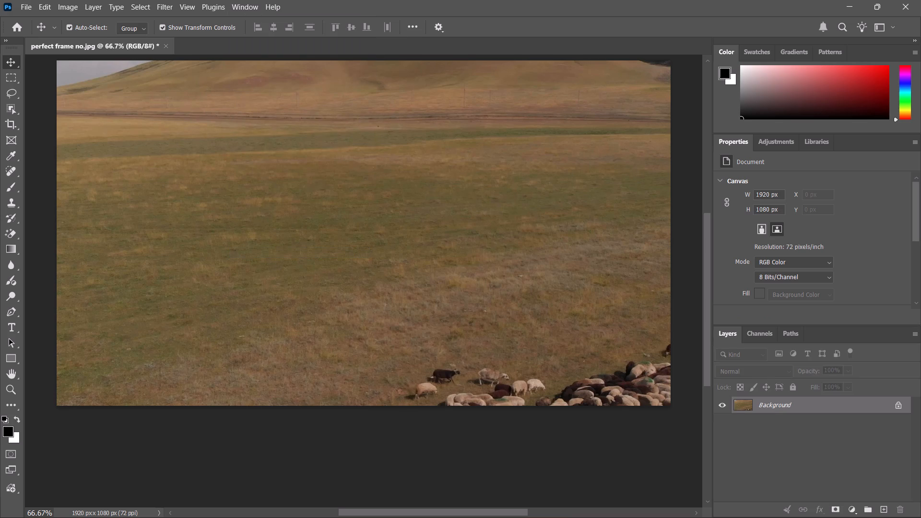
{"action": "left_click", "coordinate": [795, 403]}
{"action": "left_click", "coordinate": [750, 405]}
{"action": "left_click", "coordinate": [895, 408]}
{"action": "left_click", "coordinate": [781, 407]}
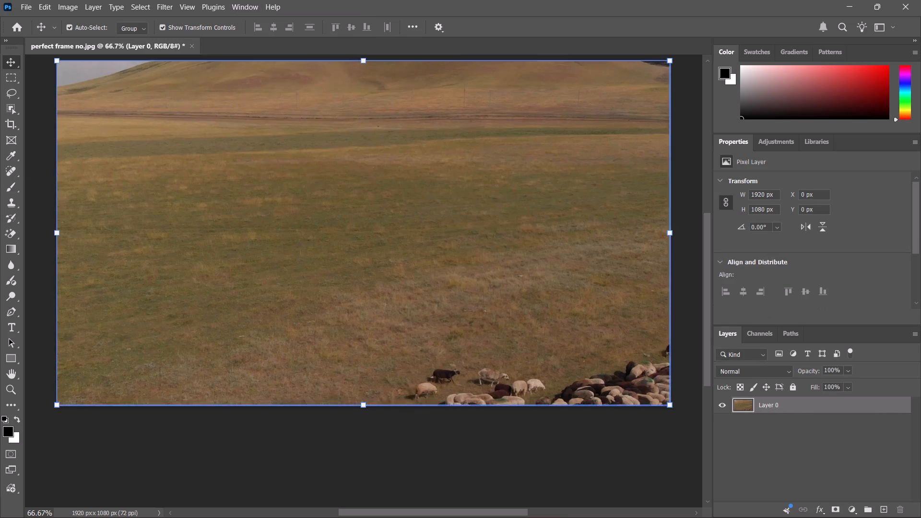
Convert the grassland layer for smart filters.
{"action": "left_click", "coordinate": [162, 7]}
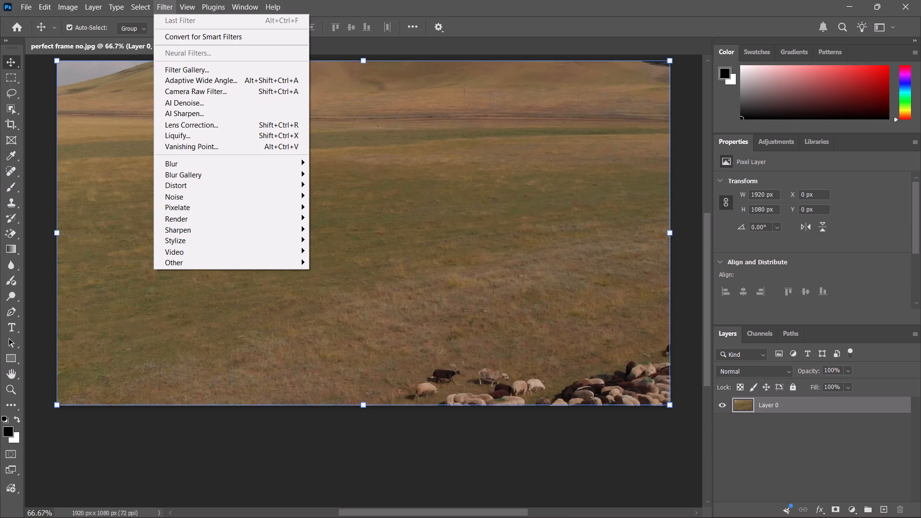
{"action": "left_click", "coordinate": [198, 38]}
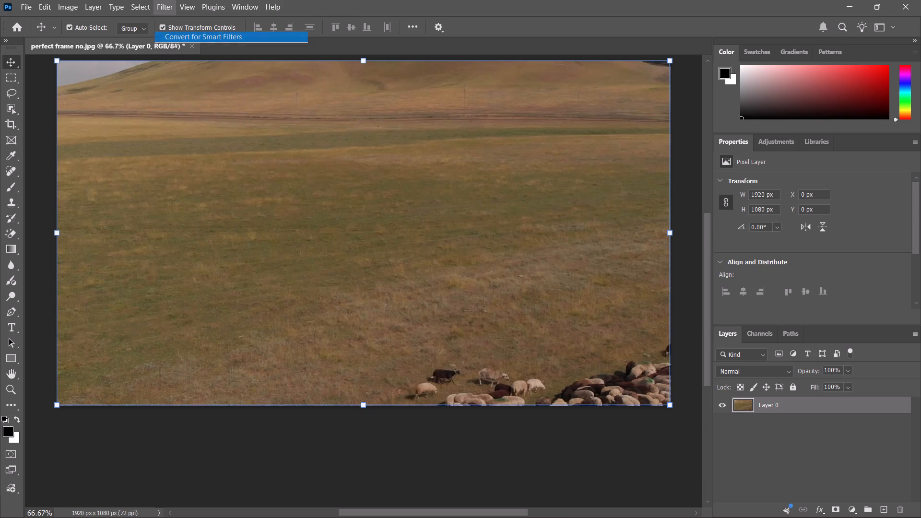
{"action": "left_click", "coordinate": [469, 208]}
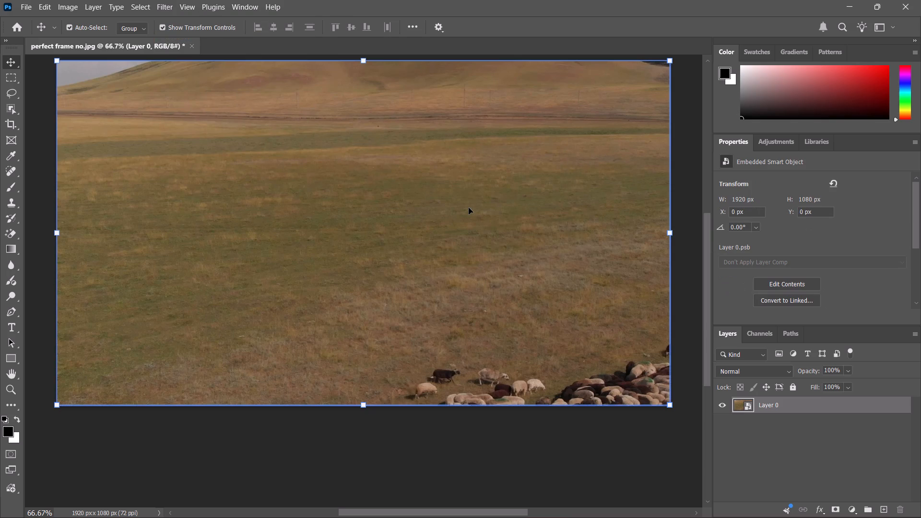
Apply the Lens Correction filter to the grassland layer with its default settings.
{"action": "left_click", "coordinate": [170, 9]}
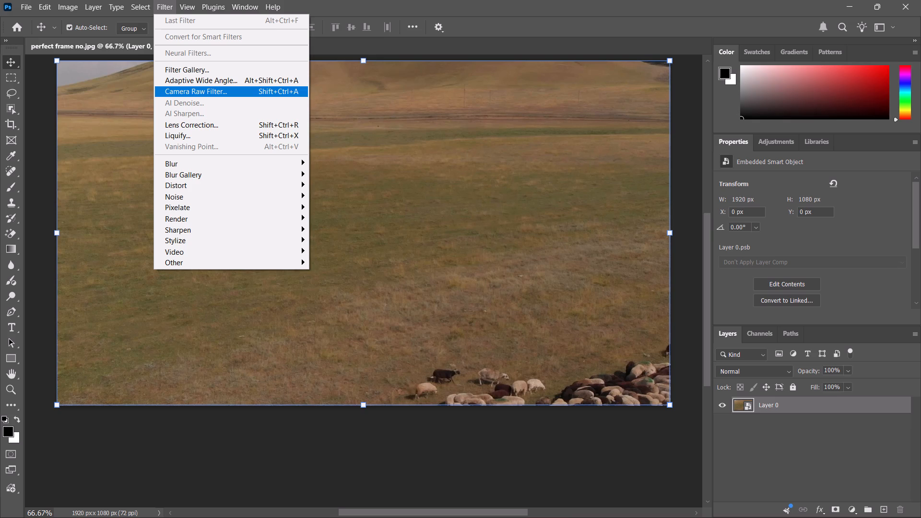
{"action": "left_click", "coordinate": [194, 124]}
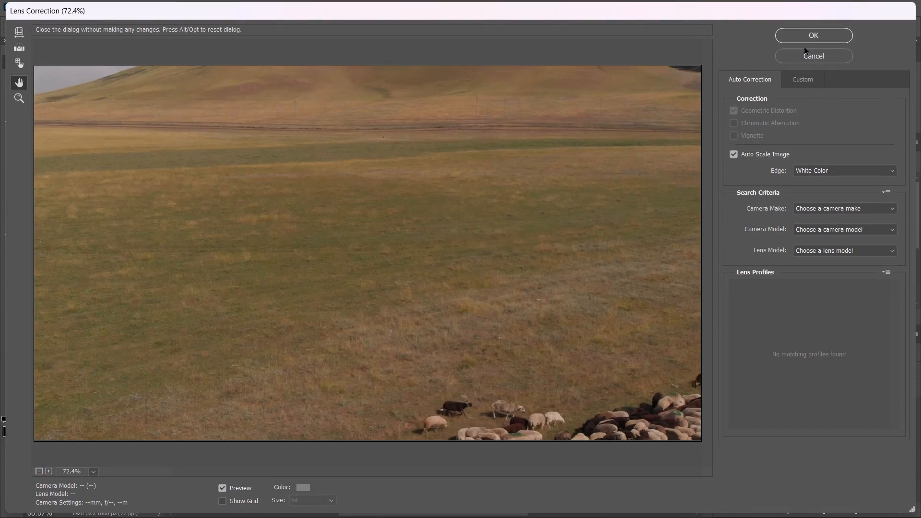
{"action": "left_click", "coordinate": [803, 35]}
Open the histogram, examine the image's tonal distribution across its colour ranges, and close it.
{"action": "left_click", "coordinate": [243, 0]}
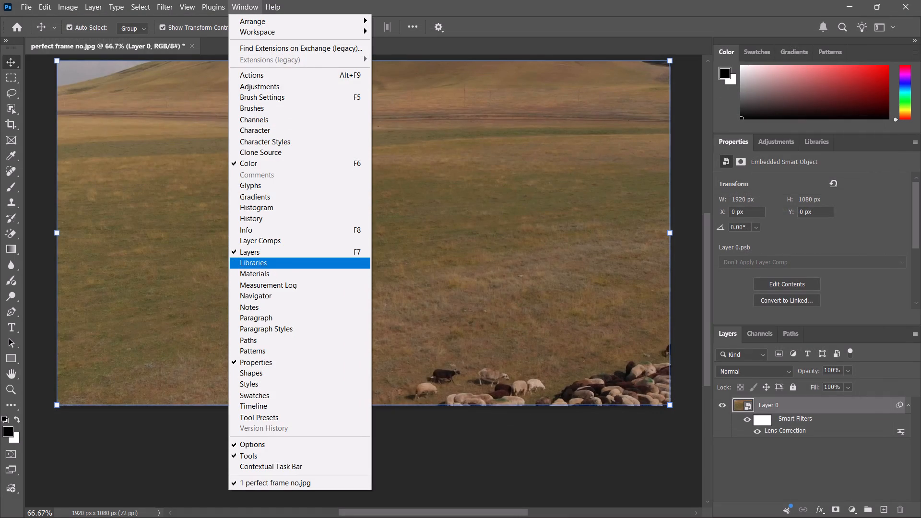
{"action": "left_click", "coordinate": [270, 211]}
{"action": "left_click", "coordinate": [602, 72]}
{"action": "left_click_drag", "start_coordinate": [602, 72], "coordinate": [642, 73]}
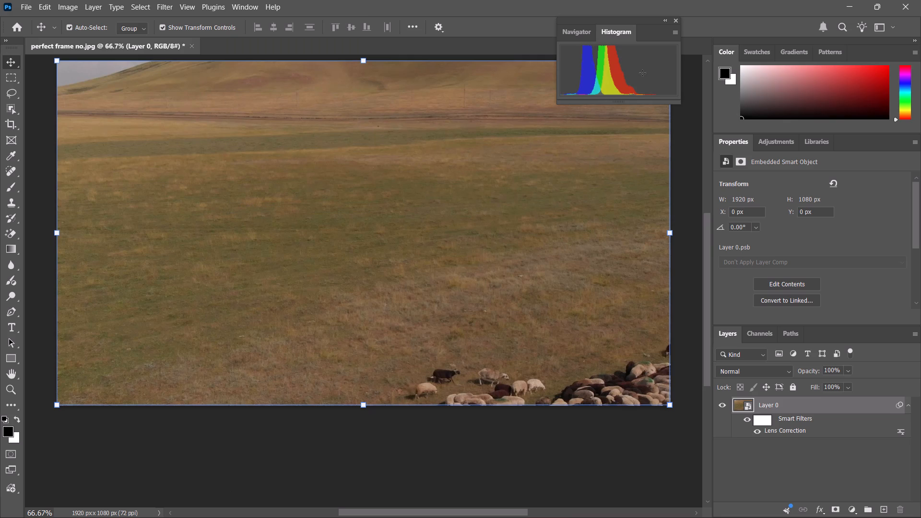
{"action": "left_click_drag", "start_coordinate": [642, 73], "coordinate": [640, 71]}
{"action": "left_click", "coordinate": [609, 67]}
{"action": "left_click_drag", "start_coordinate": [609, 67], "coordinate": [583, 67]}
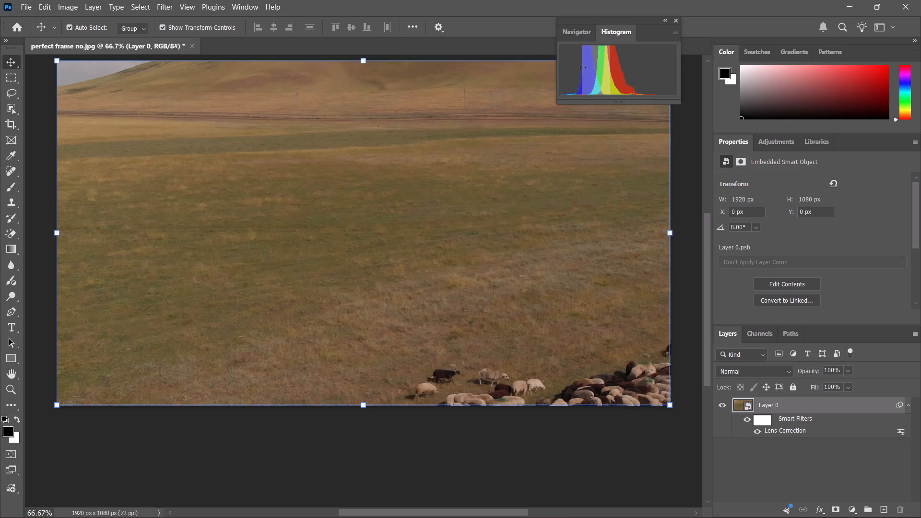
{"action": "left_click_drag", "start_coordinate": [583, 67], "coordinate": [624, 70]}
{"action": "left_click", "coordinate": [677, 21]}
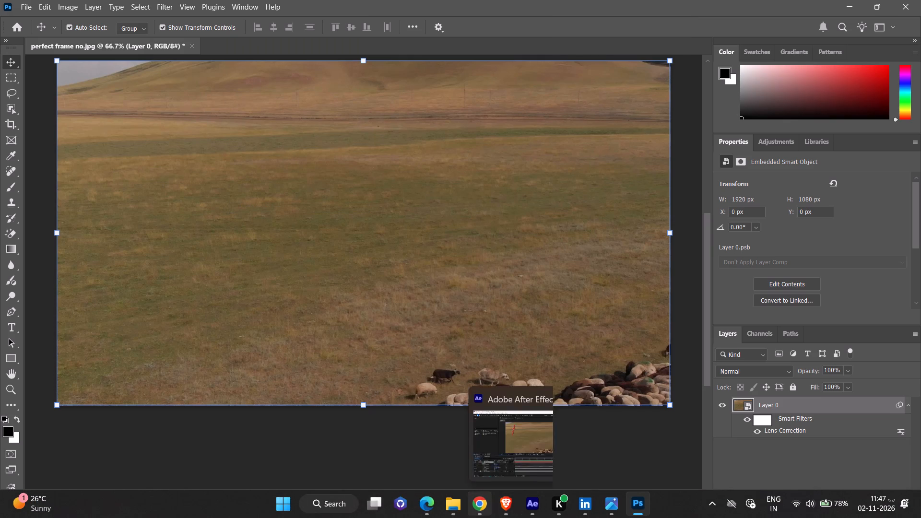
Switch to Brave and download the ruined building cutout as the free 500 x 500 preview.
{"action": "left_click", "coordinate": [500, 506]}
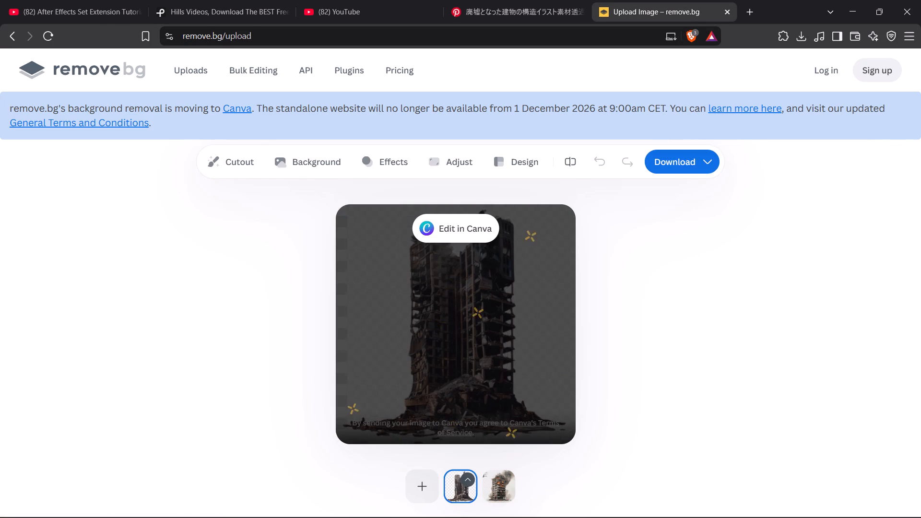
{"action": "left_click", "coordinate": [674, 291]}
{"action": "left_click", "coordinate": [700, 169]}
{"action": "left_click", "coordinate": [727, 195]}
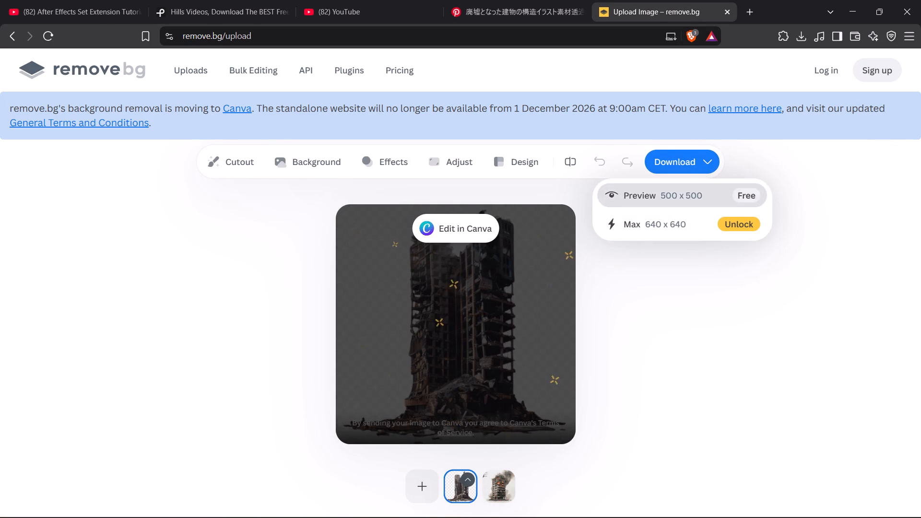
{"action": "left_click", "coordinate": [357, 259]}
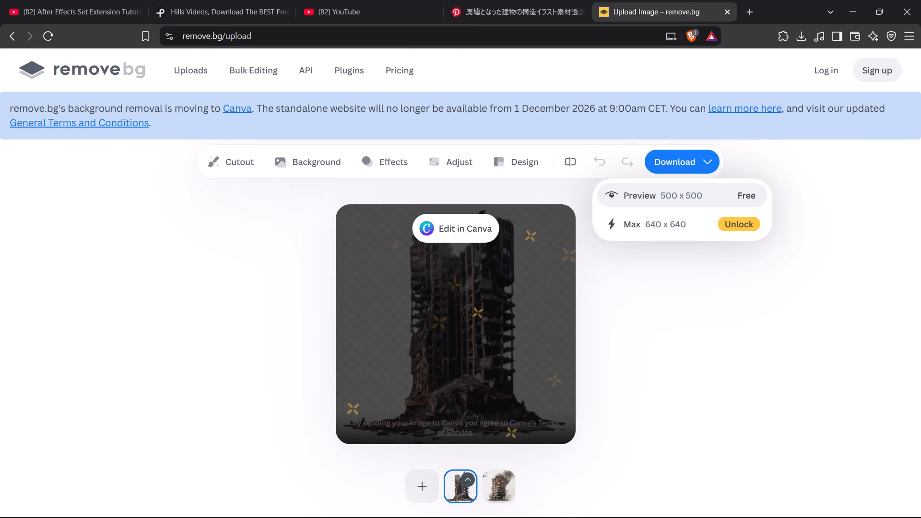
Place the ruined building's removebg-preview PNG from the Desktop folder into the Photoshop grassland document.
{"action": "left_click", "coordinate": [449, 500]}
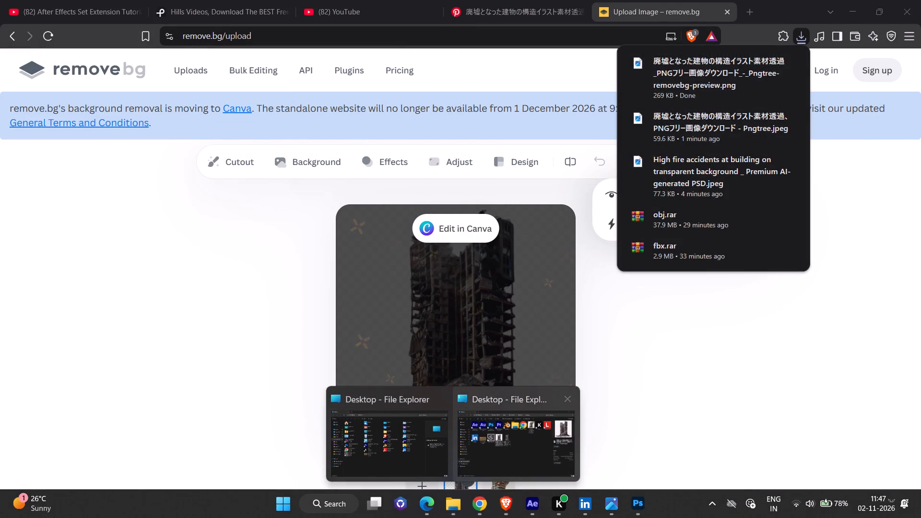
{"action": "left_click", "coordinate": [545, 431]}
{"action": "left_click_drag", "start_coordinate": [394, 210], "coordinate": [627, 494]}
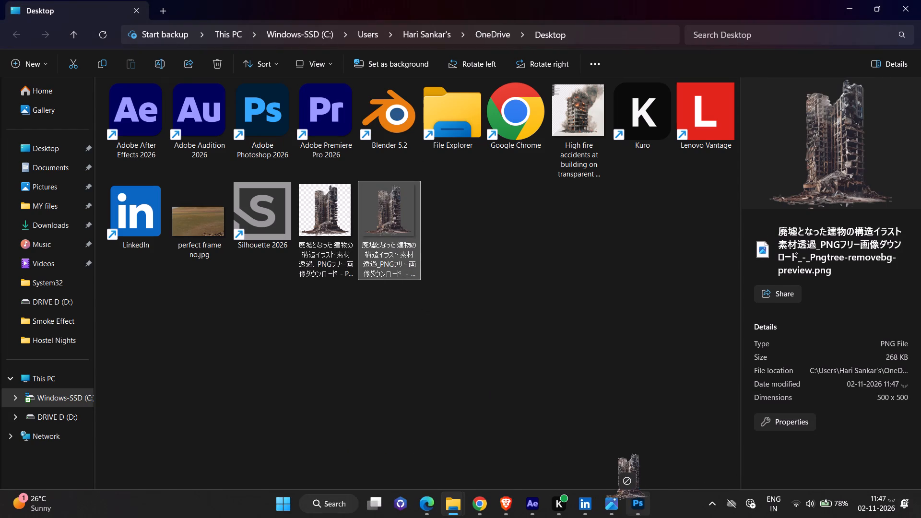
{"action": "left_click_drag", "start_coordinate": [627, 494], "coordinate": [436, 228]}
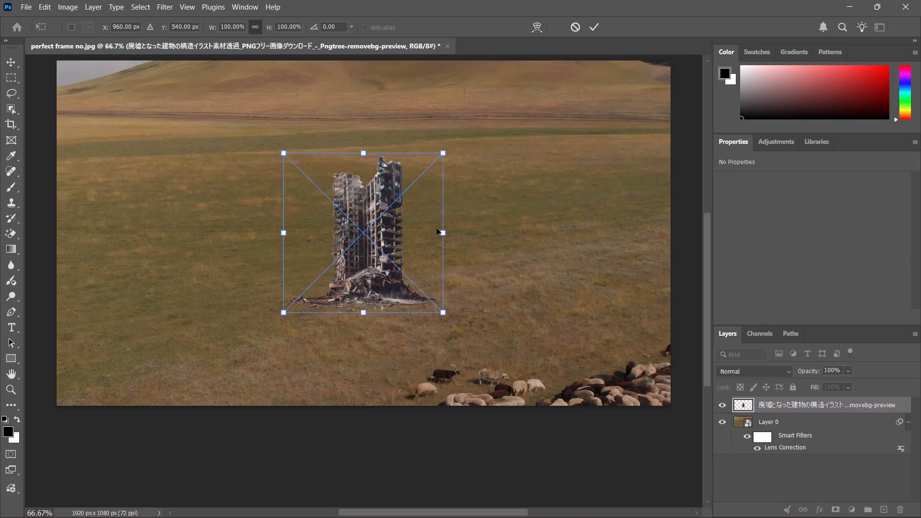
Scale the ruined building to about 72% and position it in the distant field at about X 1249 px, Y 179 px.
{"action": "left_click_drag", "start_coordinate": [444, 316], "coordinate": [419, 296]}
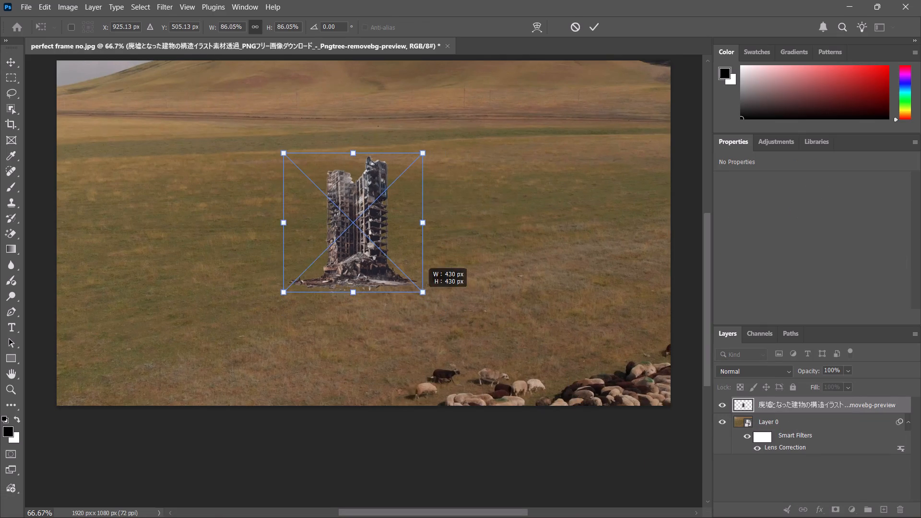
{"action": "left_click_drag", "start_coordinate": [419, 296], "coordinate": [354, 264]}
{"action": "left_click_drag", "start_coordinate": [322, 190], "coordinate": [484, 83]}
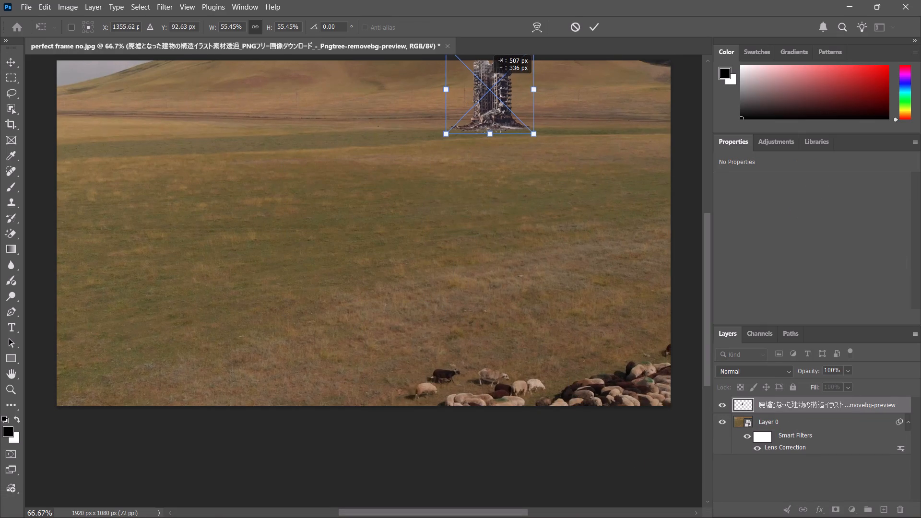
{"action": "left_click_drag", "start_coordinate": [484, 83], "coordinate": [473, 93]}
{"action": "left_click_drag", "start_coordinate": [521, 147], "coordinate": [558, 162]}
{"action": "left_click_drag", "start_coordinate": [479, 127], "coordinate": [443, 125]}
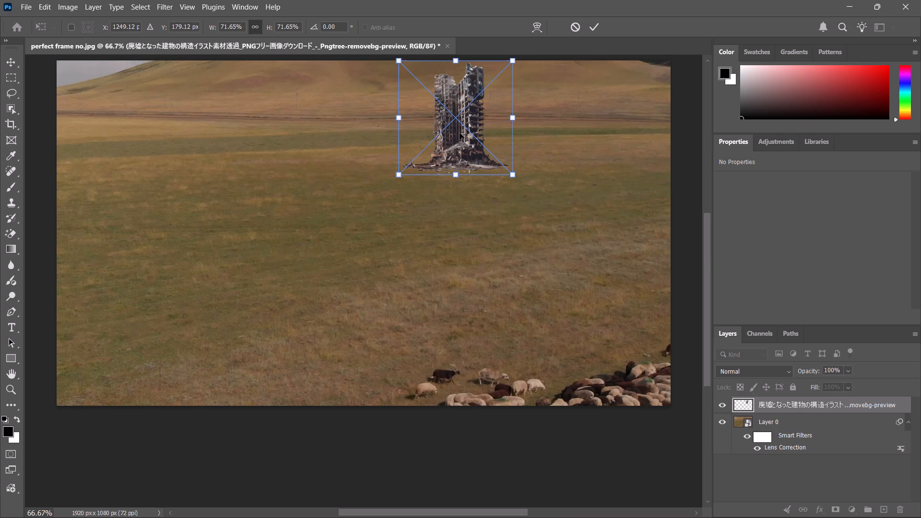
{"action": "left_click", "coordinate": [593, 152]}
{"action": "left_click", "coordinate": [596, 28]}
{"action": "left_click", "coordinate": [598, 221]}
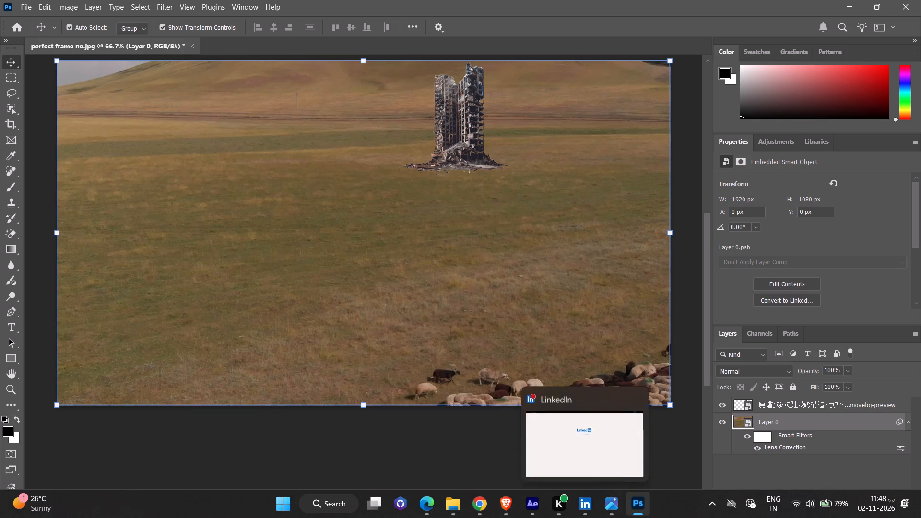
Switch to After Effects and import Zombie Running.fbx from the MY files folder into the project.
{"action": "left_click", "coordinate": [530, 500]}
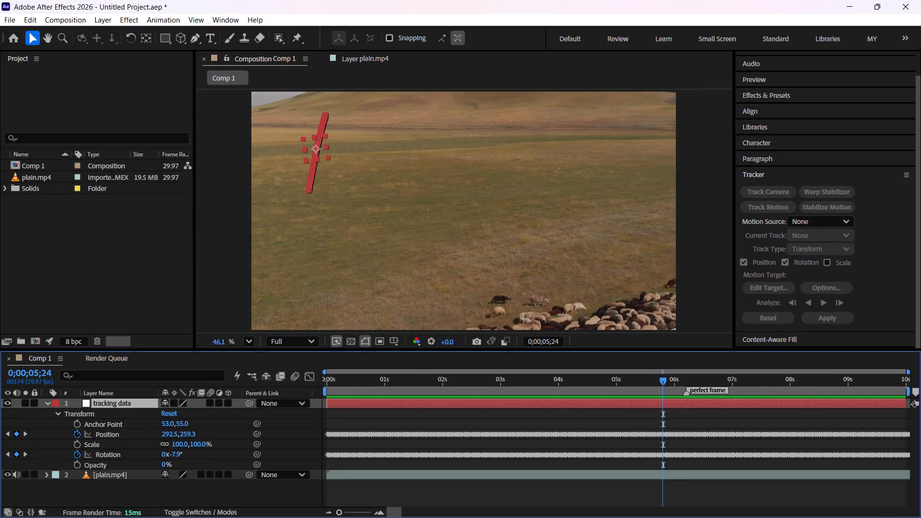
{"action": "double_click", "coordinate": [161, 241]}
{"action": "scroll", "coordinate": [165, 196], "scroll_direction": "down", "scroll_amount": 2}
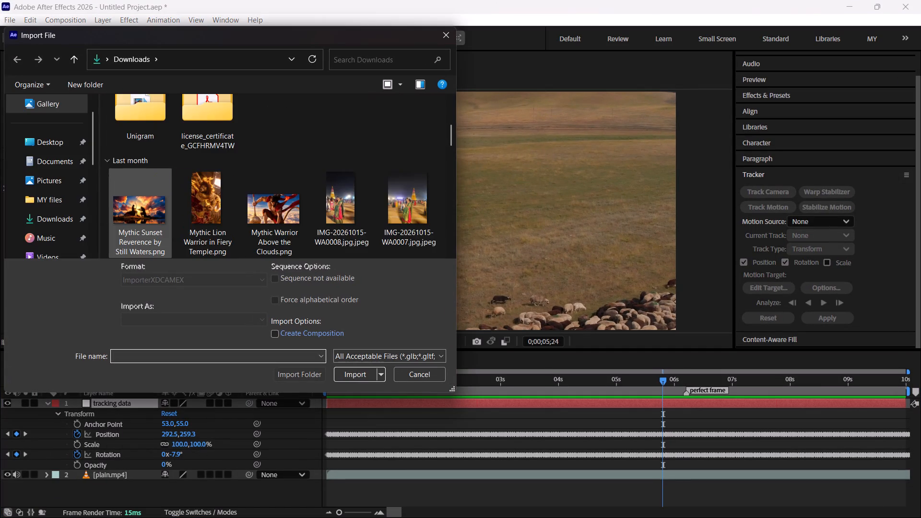
{"action": "scroll", "coordinate": [165, 196], "scroll_direction": "up", "scroll_amount": 1}
{"action": "left_click", "coordinate": [77, 200]}
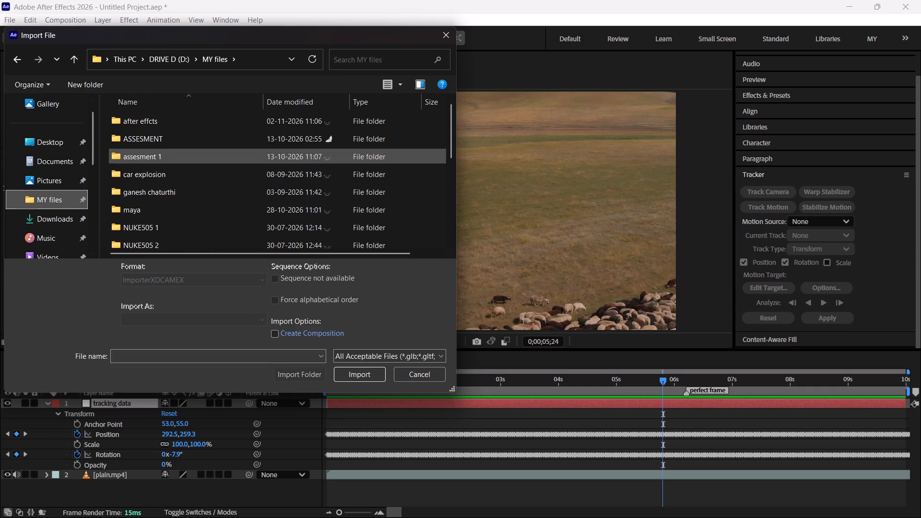
{"action": "scroll", "coordinate": [166, 158], "scroll_direction": "down", "scroll_amount": 9}
{"action": "scroll", "coordinate": [165, 159], "scroll_direction": "up", "scroll_amount": 6}
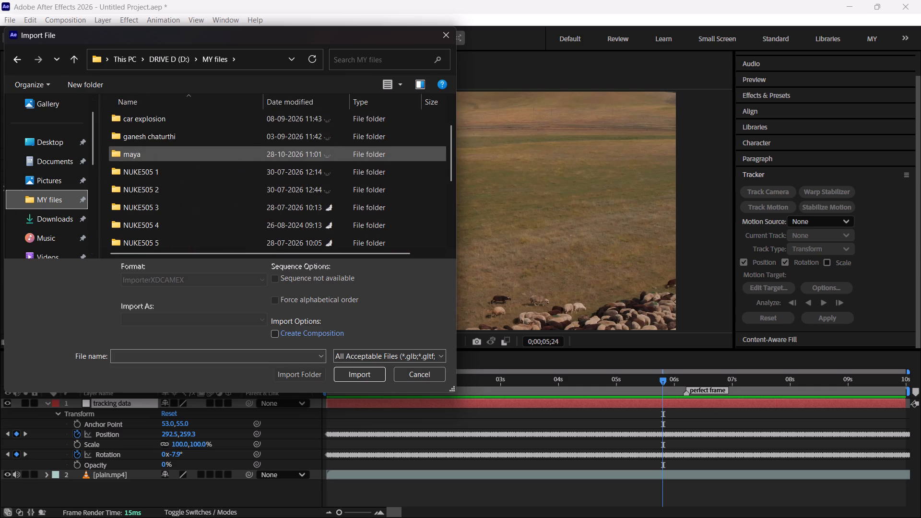
{"action": "scroll", "coordinate": [165, 159], "scroll_direction": "up", "scroll_amount": 5}
{"action": "left_click", "coordinate": [240, 108]}
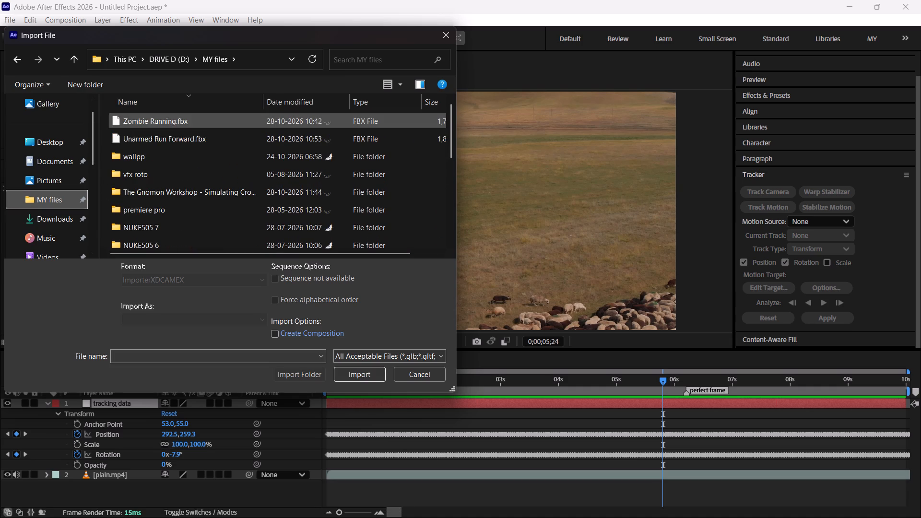
{"action": "double_click", "coordinate": [238, 119]}
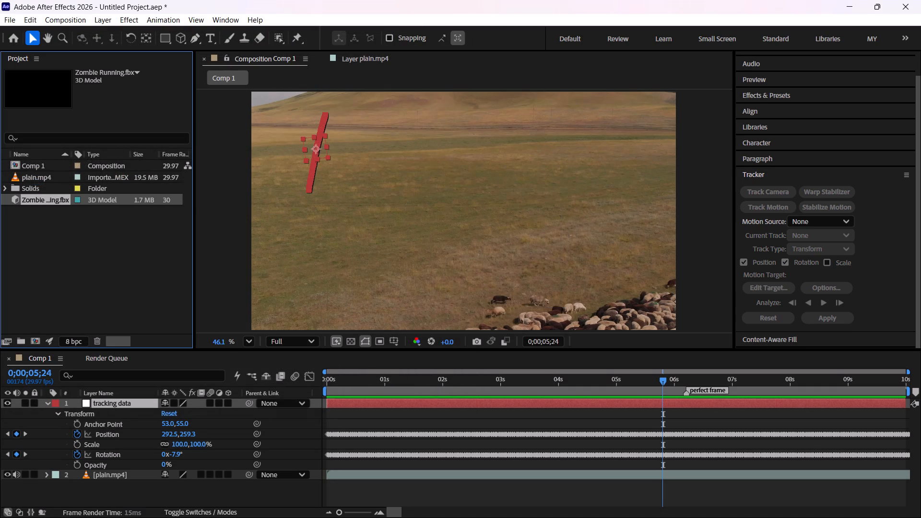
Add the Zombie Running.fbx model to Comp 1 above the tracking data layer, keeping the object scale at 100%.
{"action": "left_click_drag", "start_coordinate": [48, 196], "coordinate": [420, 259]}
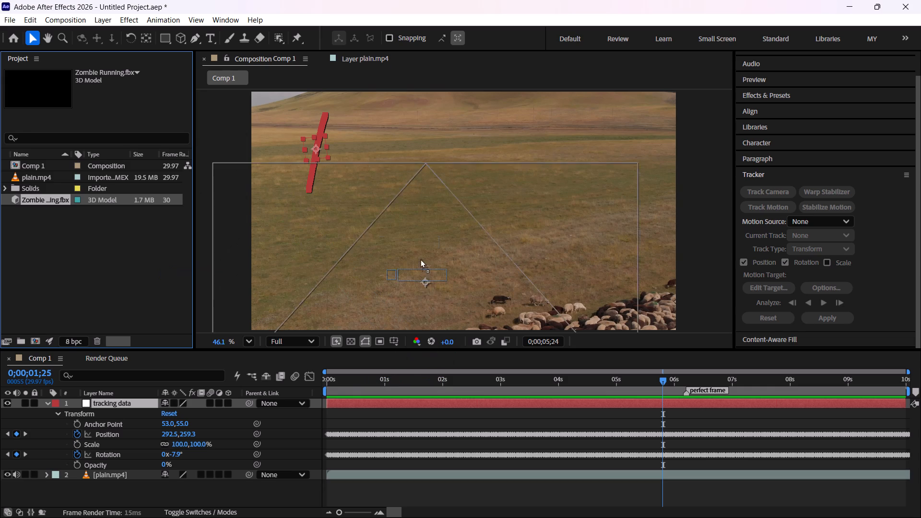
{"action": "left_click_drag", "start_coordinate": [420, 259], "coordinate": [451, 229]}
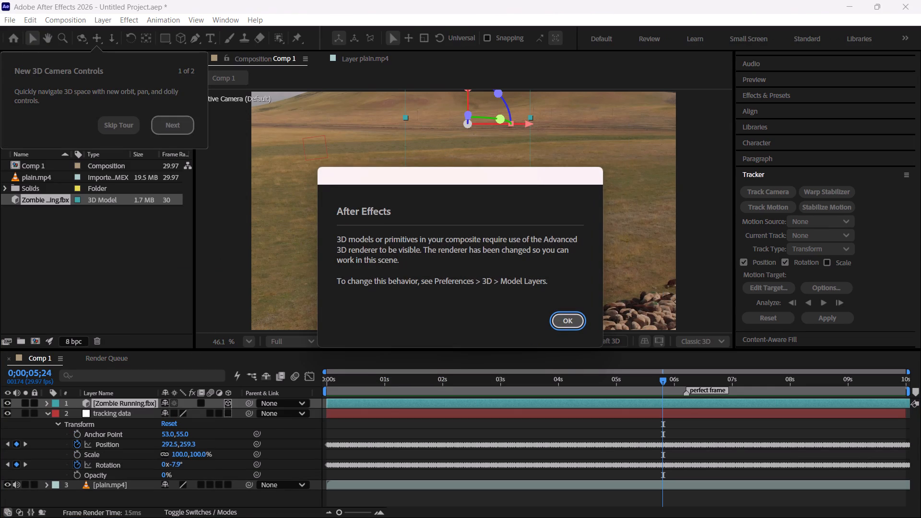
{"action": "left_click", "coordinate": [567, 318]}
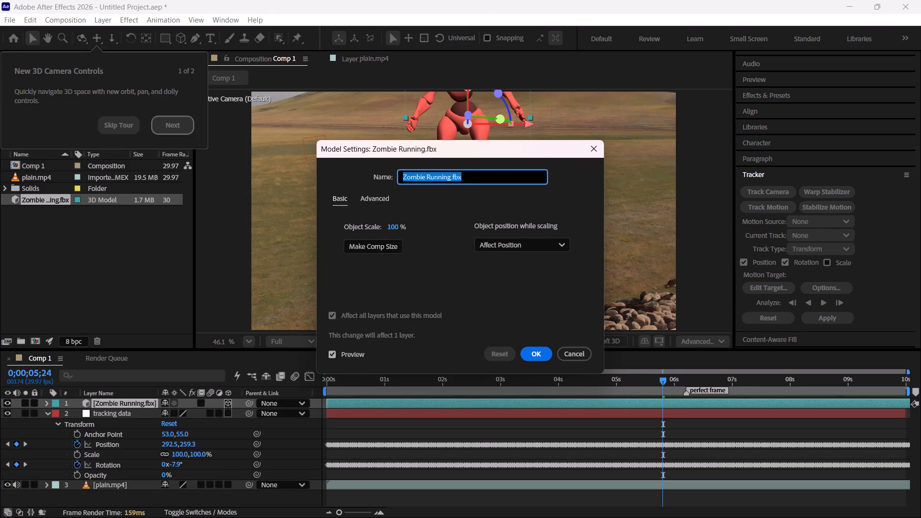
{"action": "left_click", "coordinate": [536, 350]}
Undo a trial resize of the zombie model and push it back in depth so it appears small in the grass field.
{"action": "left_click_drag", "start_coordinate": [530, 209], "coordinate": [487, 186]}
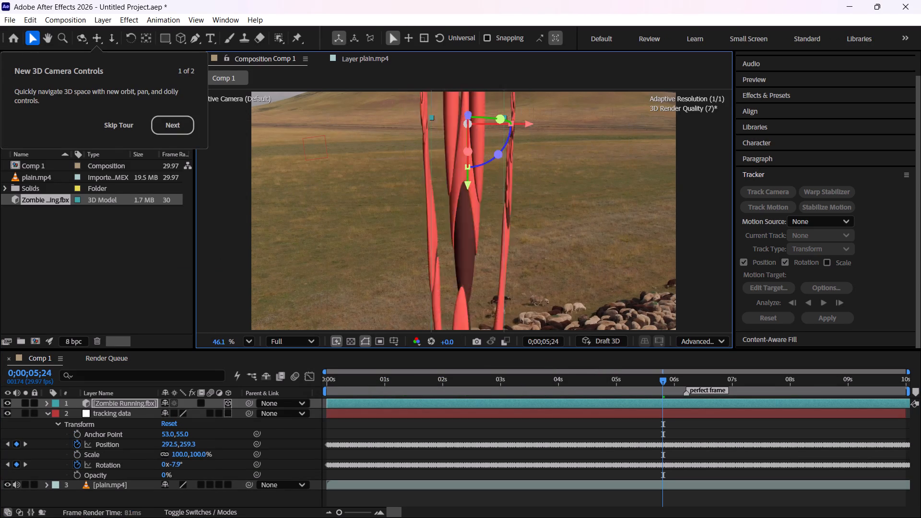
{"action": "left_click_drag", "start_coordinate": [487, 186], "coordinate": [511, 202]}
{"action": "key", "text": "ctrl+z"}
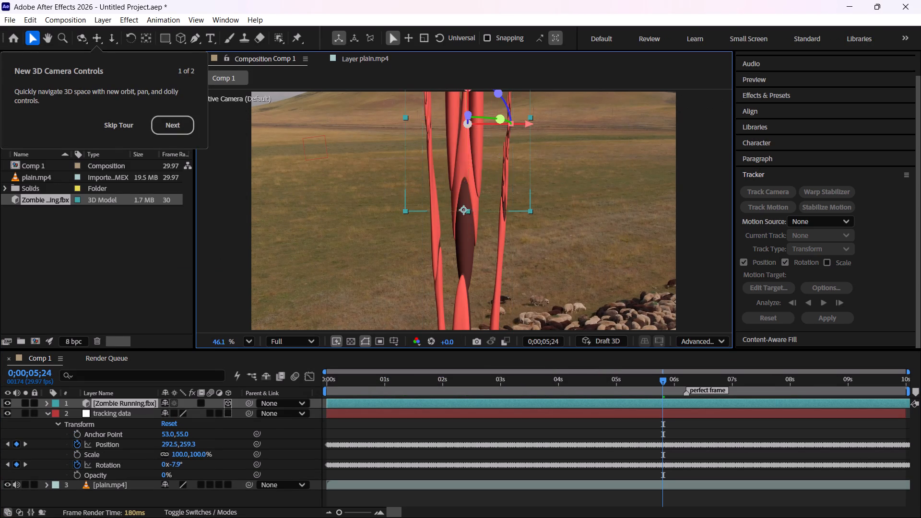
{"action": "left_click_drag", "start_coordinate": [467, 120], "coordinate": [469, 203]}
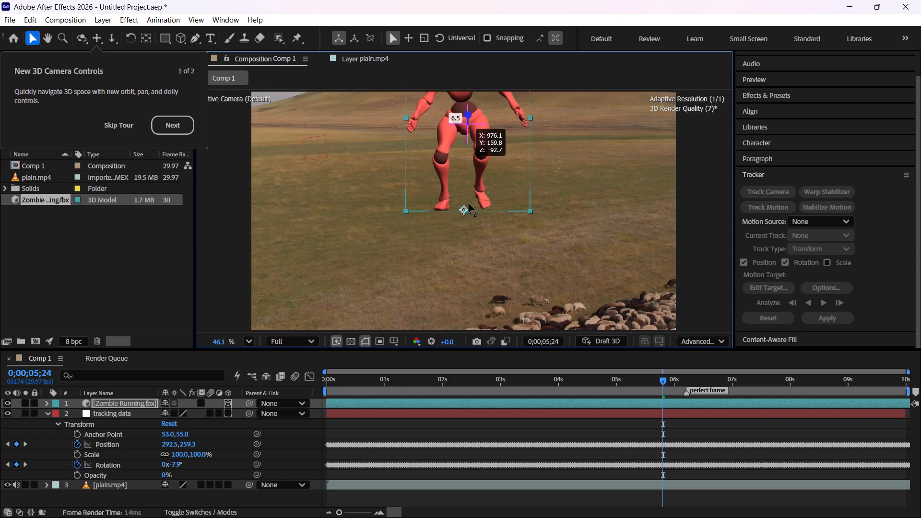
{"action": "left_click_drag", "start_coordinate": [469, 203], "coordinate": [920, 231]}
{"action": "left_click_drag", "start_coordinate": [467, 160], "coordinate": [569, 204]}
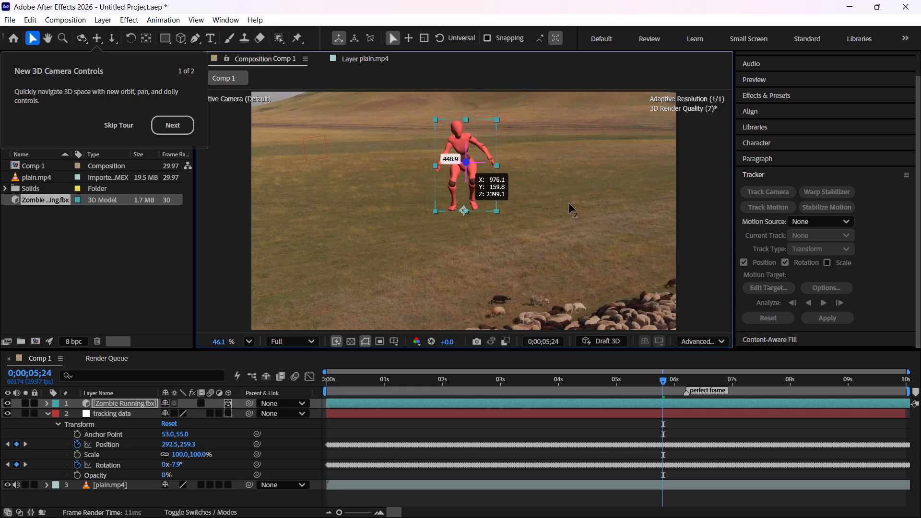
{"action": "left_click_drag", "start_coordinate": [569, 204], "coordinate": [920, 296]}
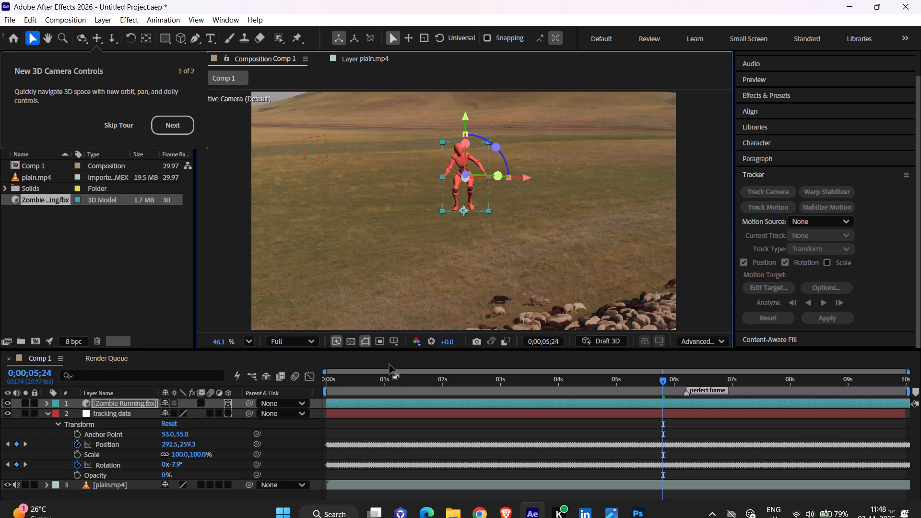
Play Comp 1 from the start to check how the zombie model sits against the moving footage.
{"action": "left_click_drag", "start_coordinate": [392, 375], "coordinate": [174, 377]}
{"action": "left_click", "coordinate": [367, 235]}
{"action": "key", "text": "space"}
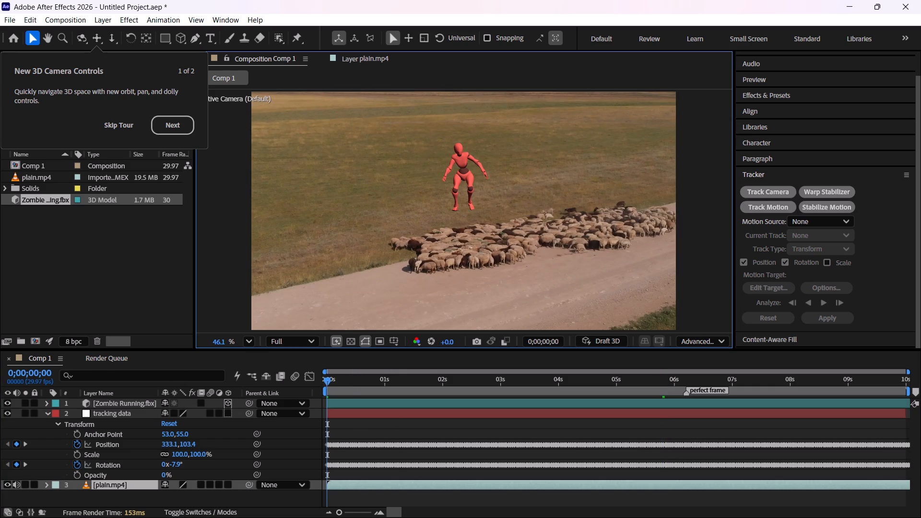
{"action": "key", "text": "space"}
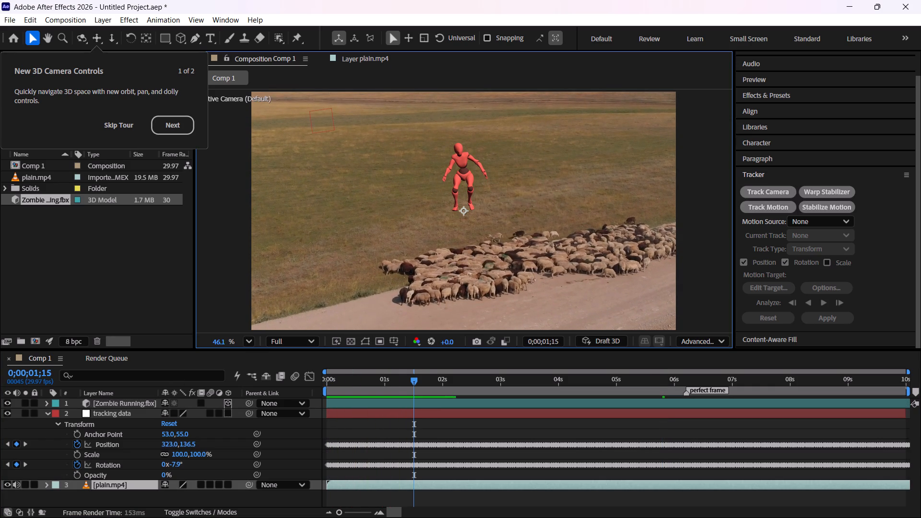
{"action": "left_click_drag", "start_coordinate": [381, 374], "coordinate": [27, 406]}
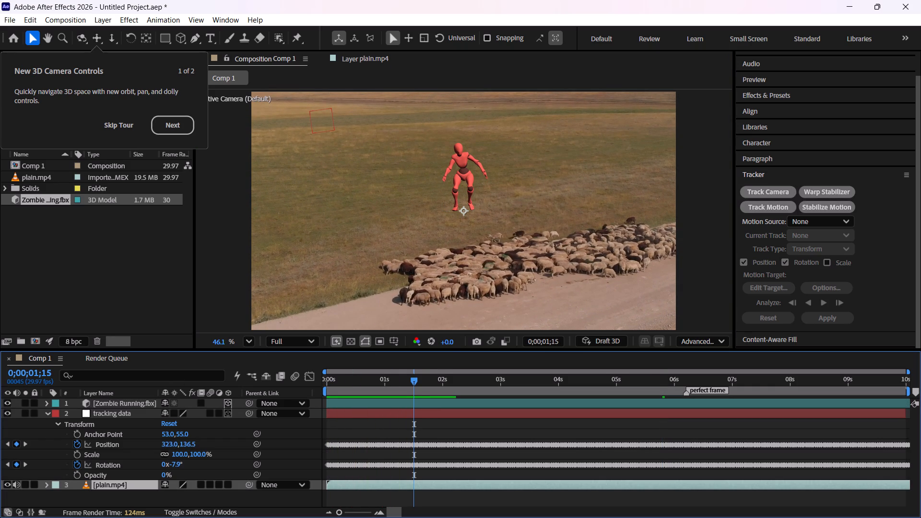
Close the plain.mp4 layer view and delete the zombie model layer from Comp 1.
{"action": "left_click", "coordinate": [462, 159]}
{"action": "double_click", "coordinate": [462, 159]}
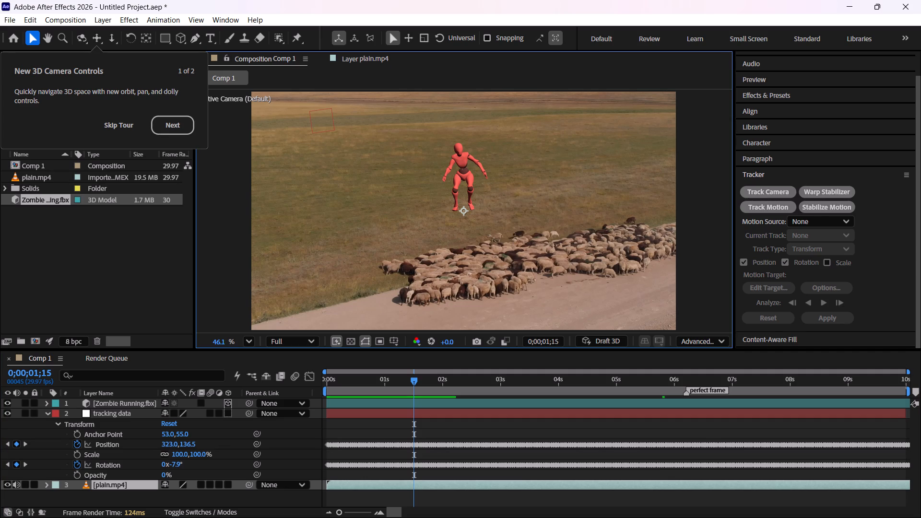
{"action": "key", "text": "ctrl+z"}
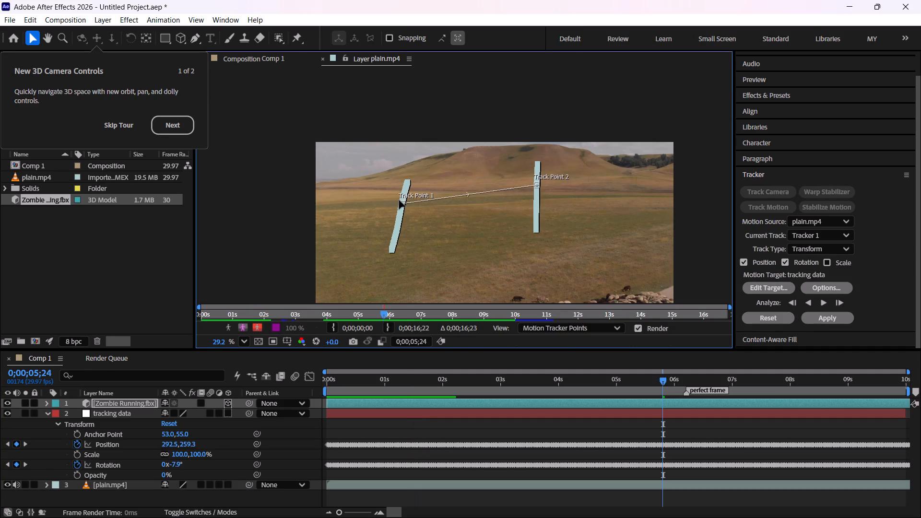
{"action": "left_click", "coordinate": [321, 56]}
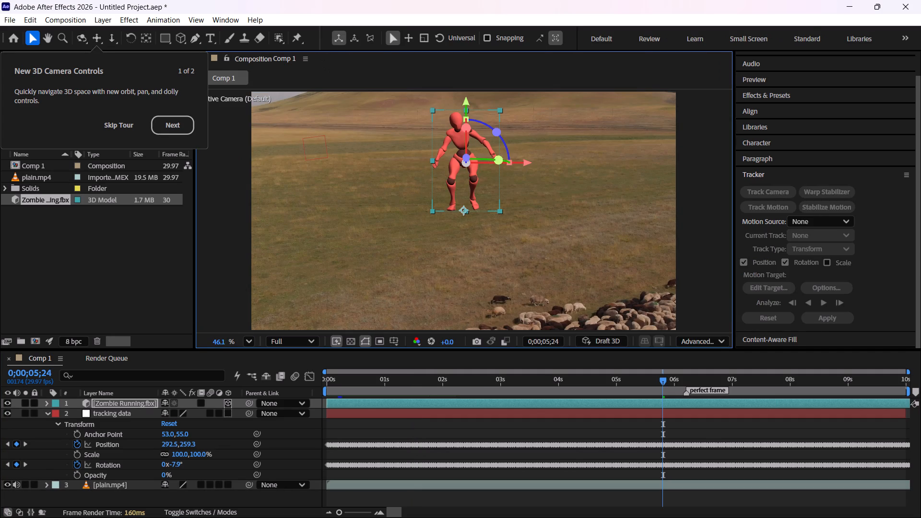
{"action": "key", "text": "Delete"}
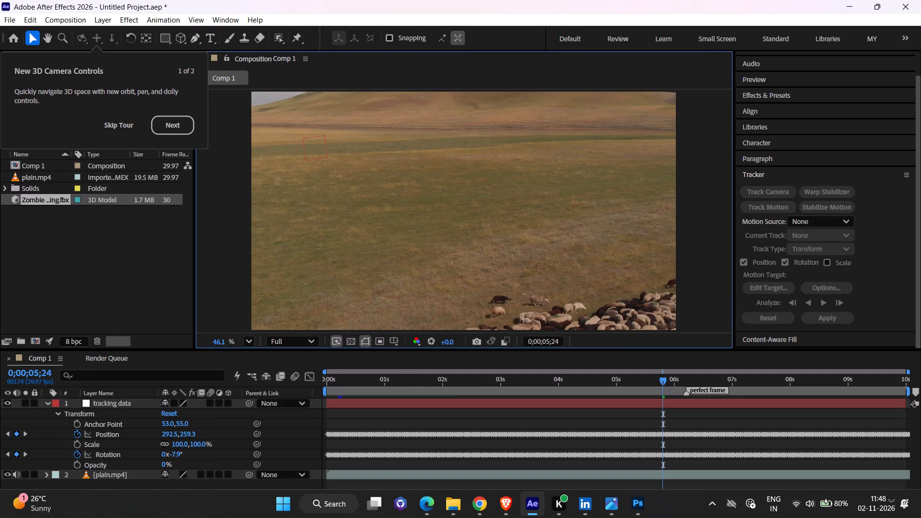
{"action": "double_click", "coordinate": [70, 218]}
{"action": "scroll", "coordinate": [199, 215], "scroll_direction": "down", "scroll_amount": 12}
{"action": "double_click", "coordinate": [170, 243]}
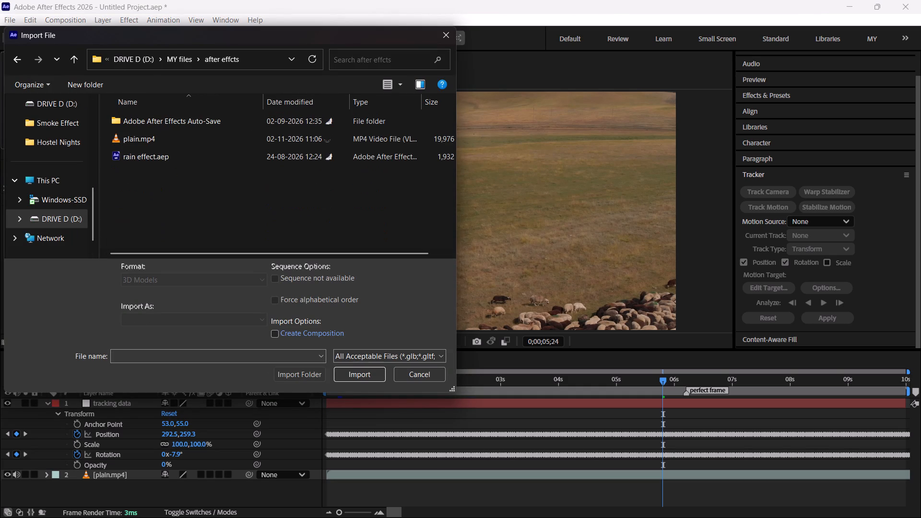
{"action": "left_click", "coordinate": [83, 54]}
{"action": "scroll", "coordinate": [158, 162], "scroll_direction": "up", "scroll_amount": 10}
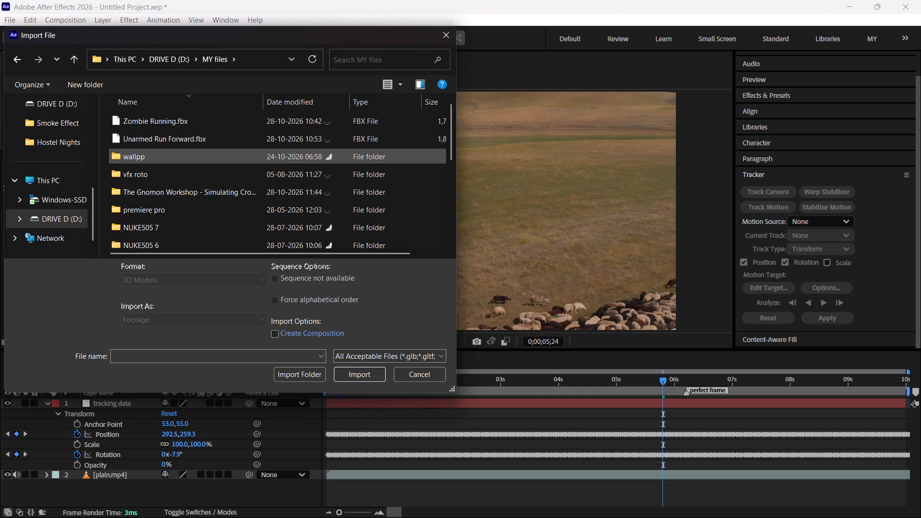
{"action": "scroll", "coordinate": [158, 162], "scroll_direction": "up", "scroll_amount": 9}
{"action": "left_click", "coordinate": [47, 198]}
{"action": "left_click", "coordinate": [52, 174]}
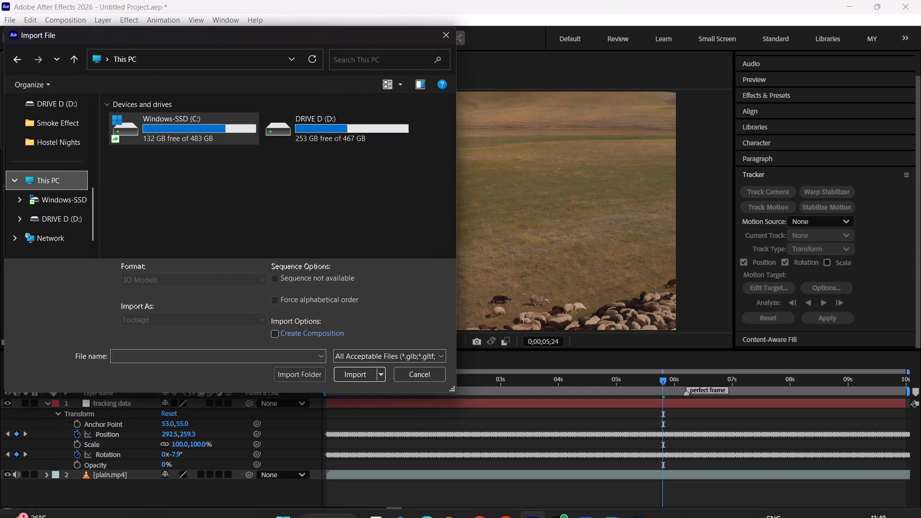
Switch to Brave and show the downloaded obj.rar archive in its MY files folder.
{"action": "left_click", "coordinate": [508, 506]}
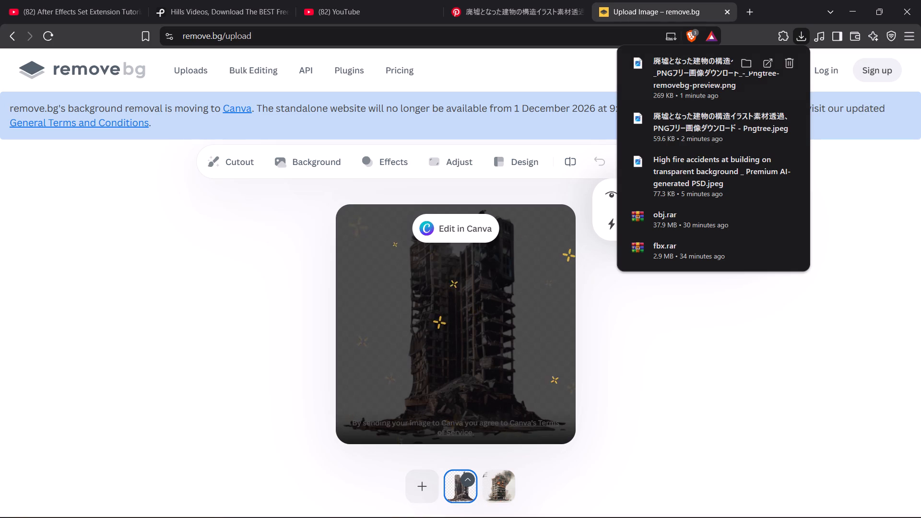
{"action": "left_click", "coordinate": [745, 215]}
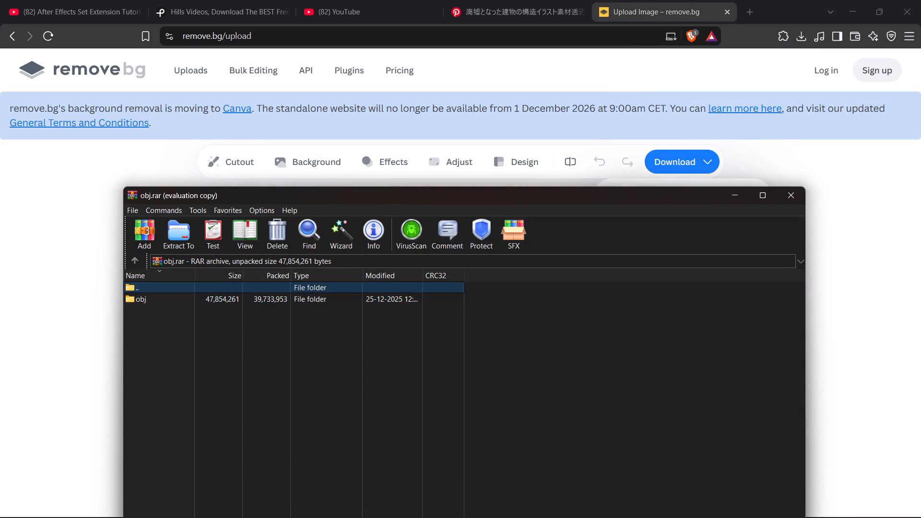
{"action": "left_click", "coordinate": [793, 194]}
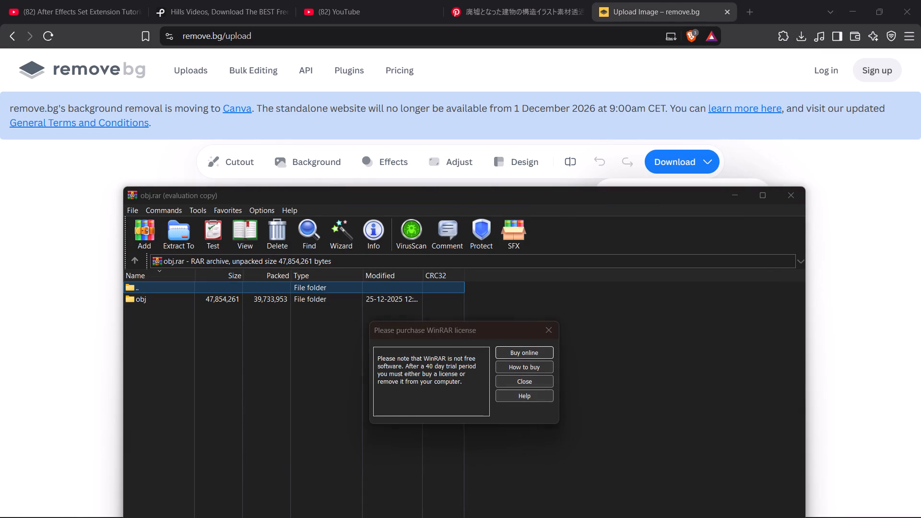
{"action": "left_click", "coordinate": [518, 382]}
{"action": "left_click", "coordinate": [792, 199]}
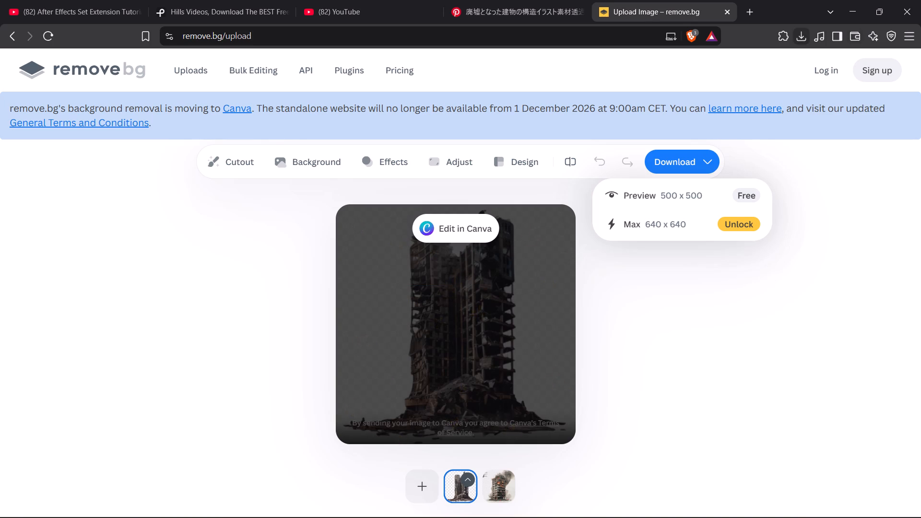
{"action": "left_click", "coordinate": [795, 29]}
{"action": "left_click", "coordinate": [752, 241]}
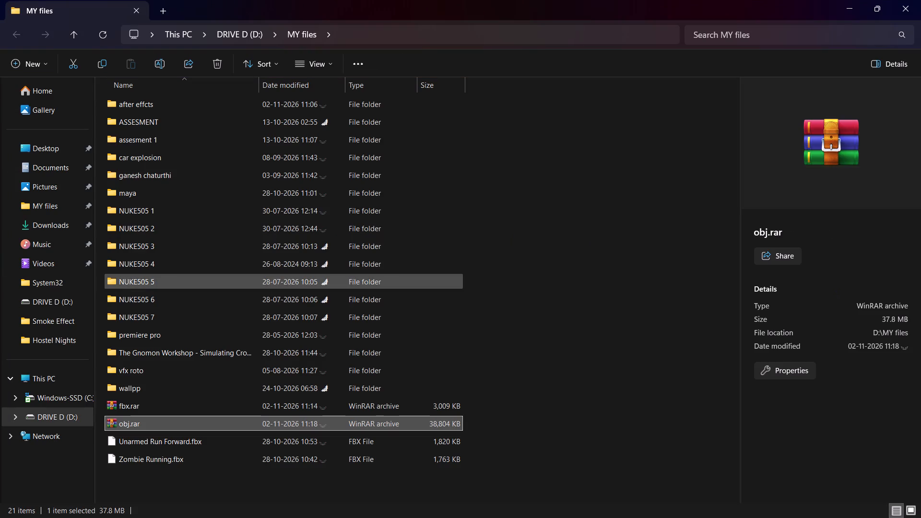
Extract the fbx.rar archive in MY files into its own fbx folder with WinRAR.
{"action": "right_click", "coordinate": [167, 407]}
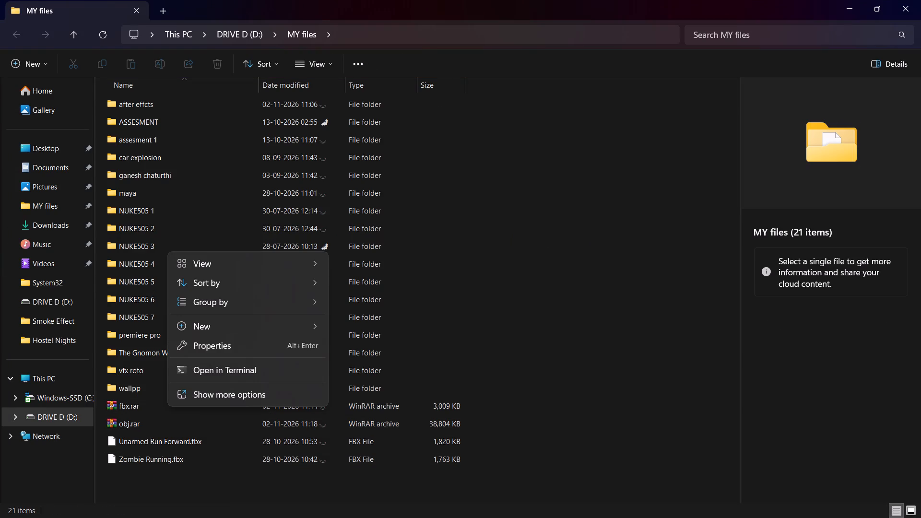
{"action": "left_click", "coordinate": [140, 412]}
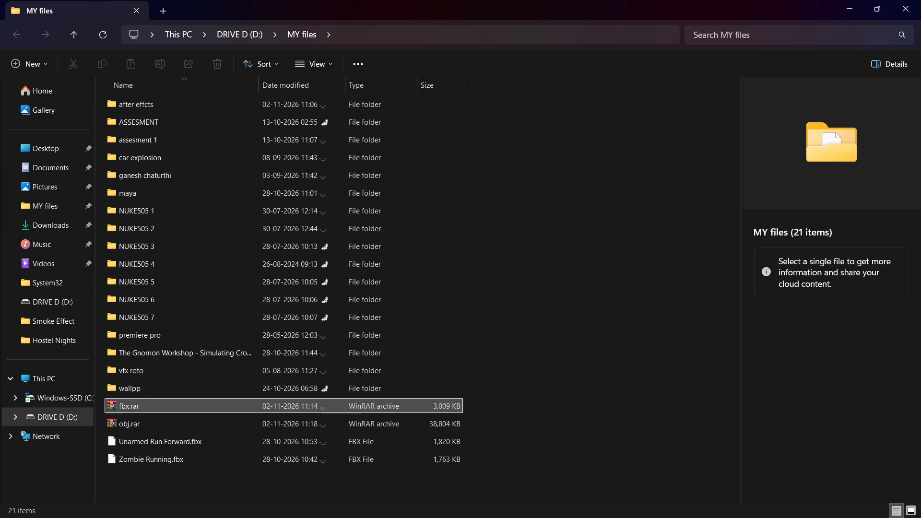
{"action": "right_click", "coordinate": [142, 407]}
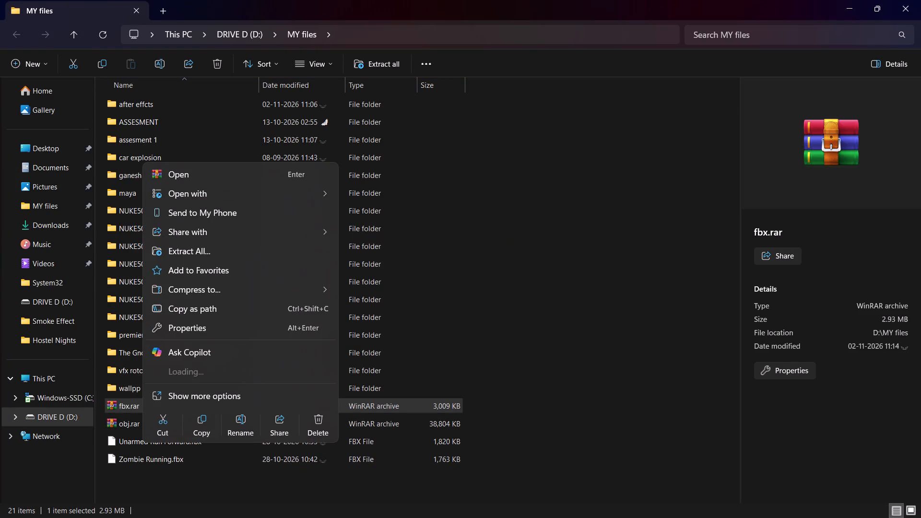
{"action": "left_click", "coordinate": [227, 375]}
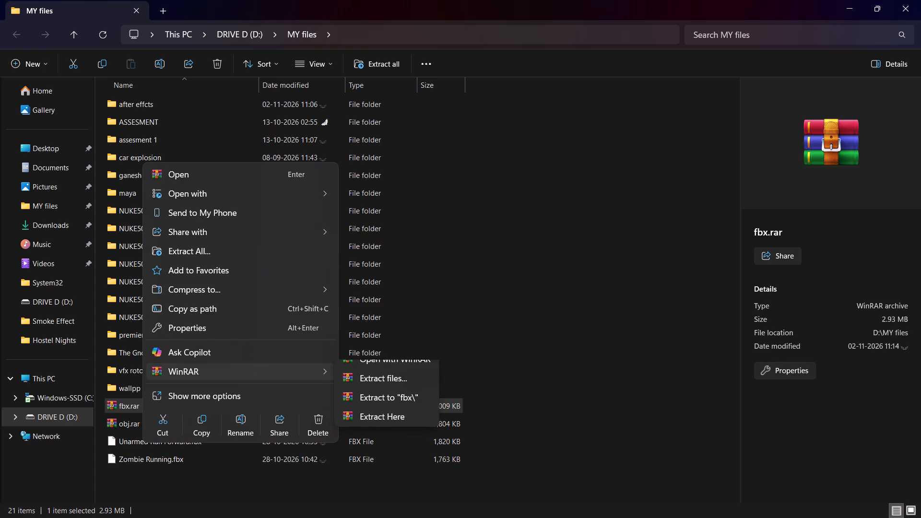
{"action": "left_click", "coordinate": [384, 411]}
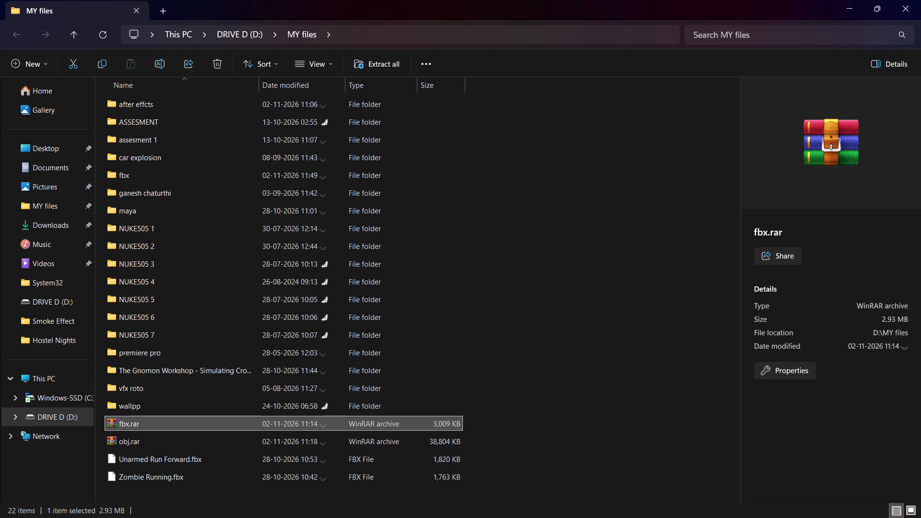
Open the nested extracted fbx folder, try to carry factory.fbx into After Effects, and cancel the open file import there.
{"action": "double_click", "coordinate": [151, 177]}
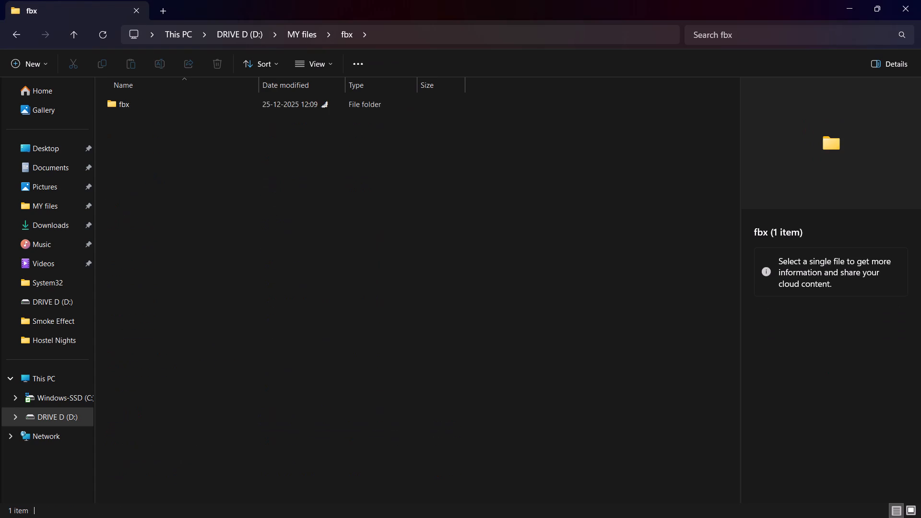
{"action": "double_click", "coordinate": [140, 105]}
{"action": "left_click_drag", "start_coordinate": [149, 101], "coordinate": [413, 470]}
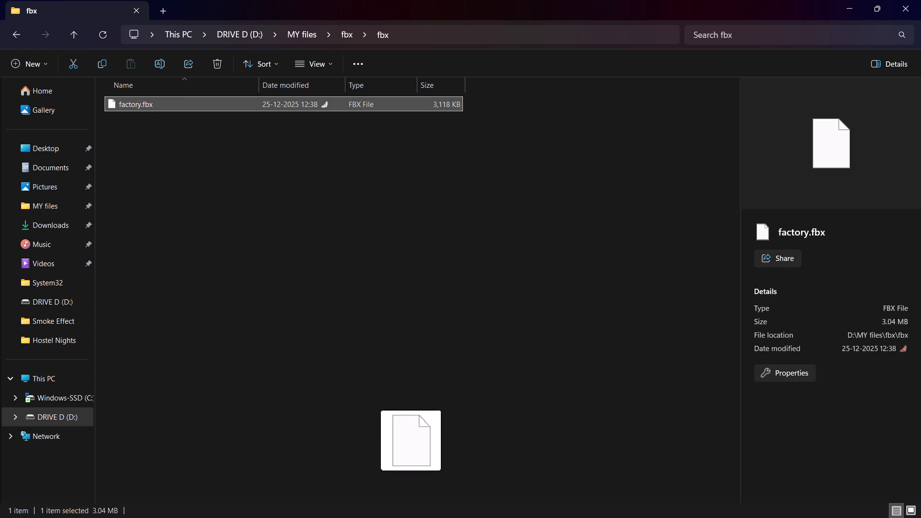
{"action": "left_click_drag", "start_coordinate": [413, 470], "coordinate": [66, 225]}
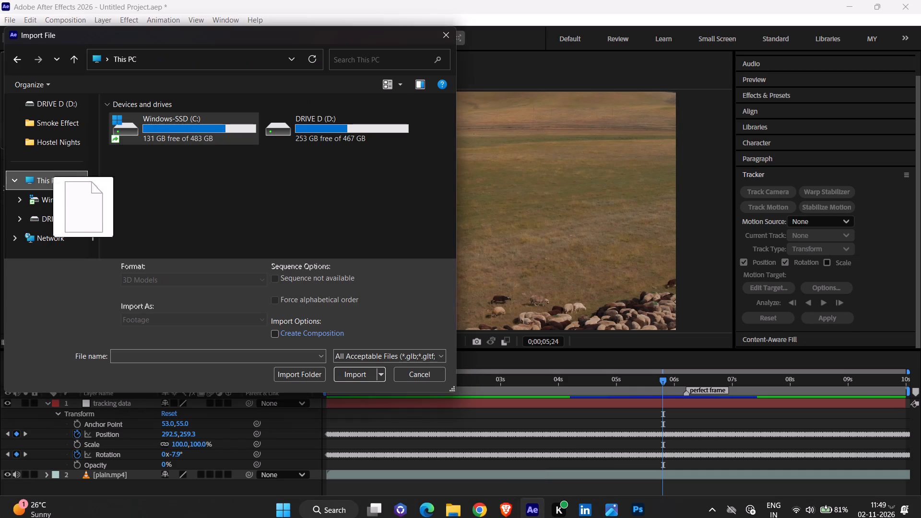
{"action": "left_click_drag", "start_coordinate": [66, 225], "coordinate": [537, 270]}
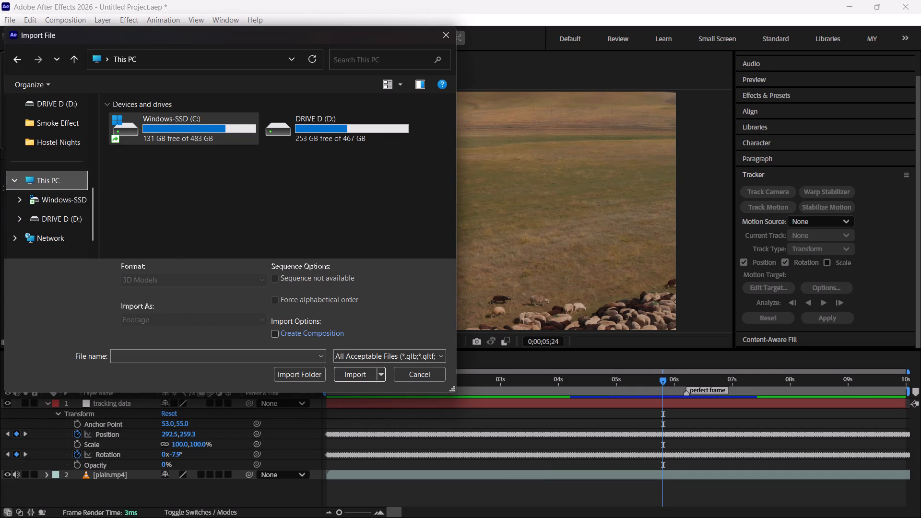
{"action": "left_click", "coordinate": [435, 377]}
{"action": "right_click", "coordinate": [59, 235]}
{"action": "left_click", "coordinate": [49, 233]}
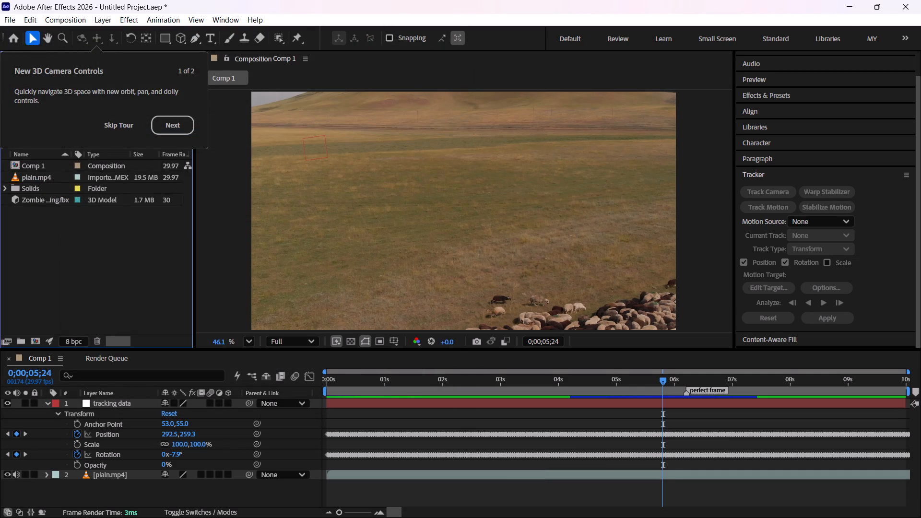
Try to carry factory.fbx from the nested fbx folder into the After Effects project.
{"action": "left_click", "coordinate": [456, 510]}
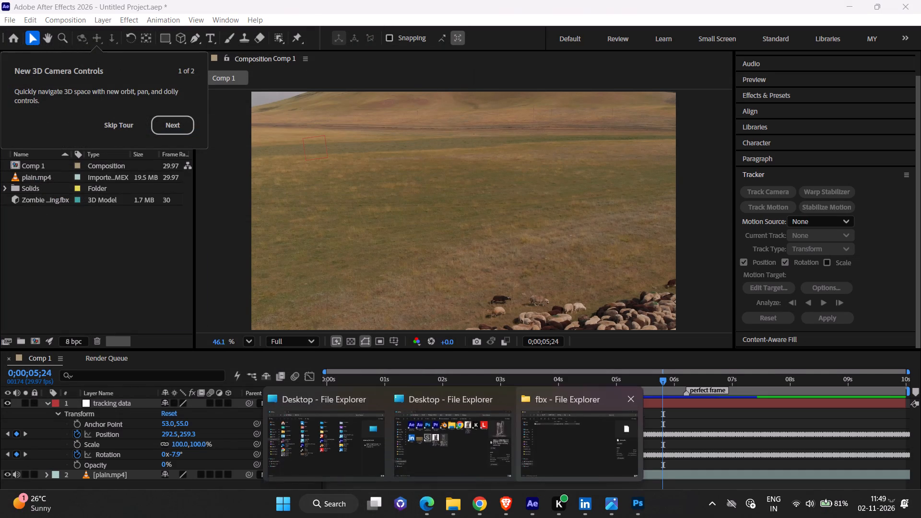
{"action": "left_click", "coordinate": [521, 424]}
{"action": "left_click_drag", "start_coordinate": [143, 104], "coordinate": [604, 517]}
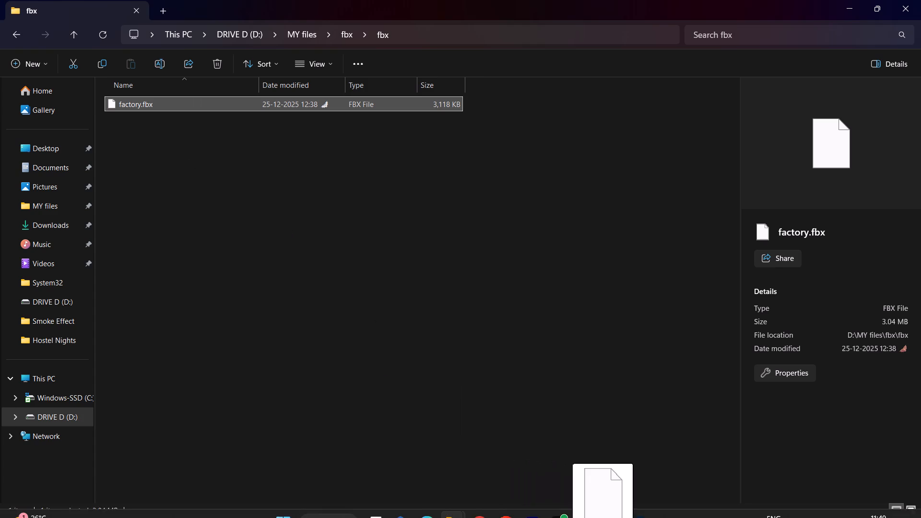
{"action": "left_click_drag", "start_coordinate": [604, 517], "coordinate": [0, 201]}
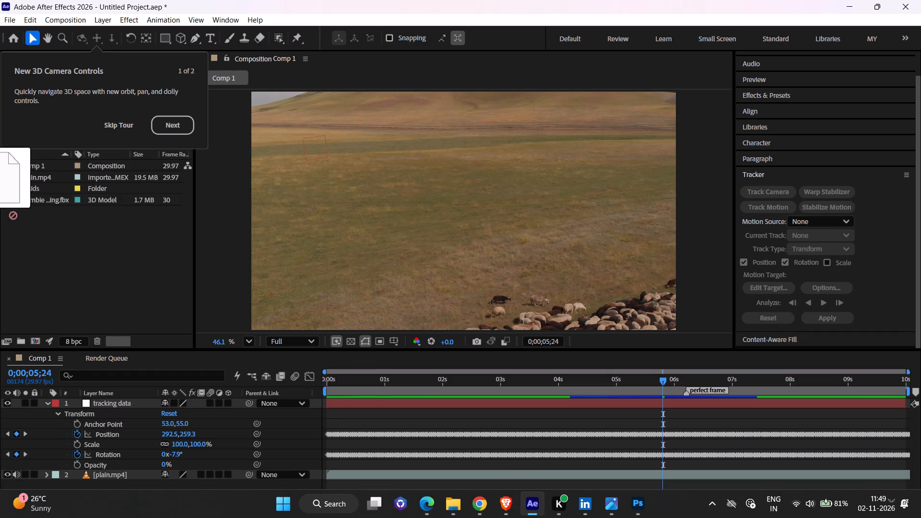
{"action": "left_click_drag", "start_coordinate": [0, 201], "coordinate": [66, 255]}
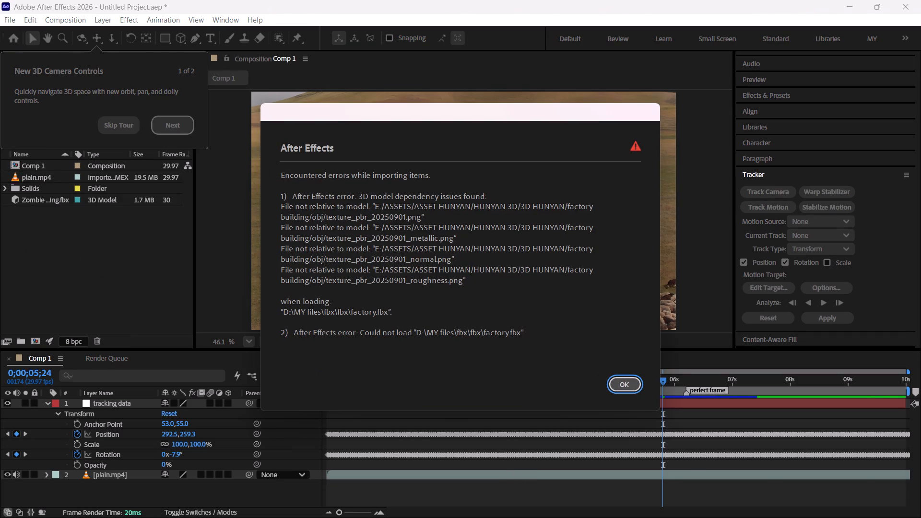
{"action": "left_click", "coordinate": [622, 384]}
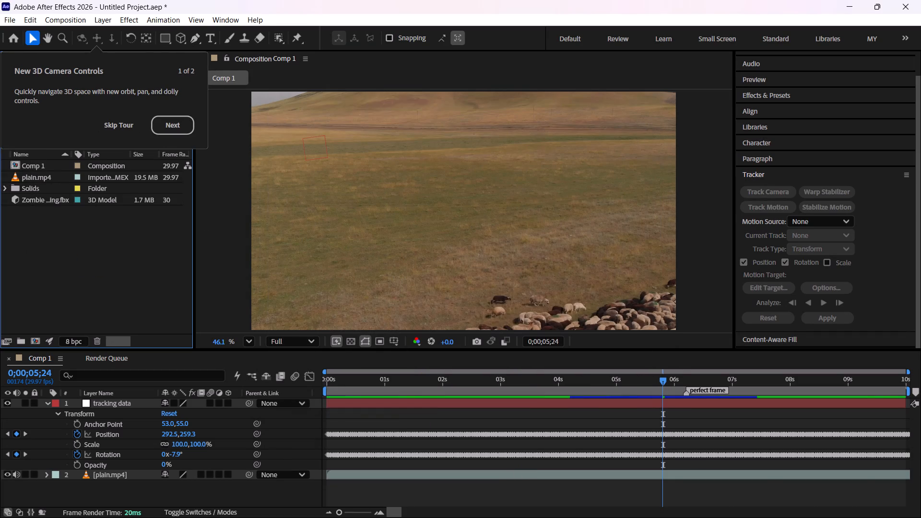
Start a file import and look through drive D: and its After effcts Works > Smoke Effect folder for the factory model.
{"action": "double_click", "coordinate": [56, 233]}
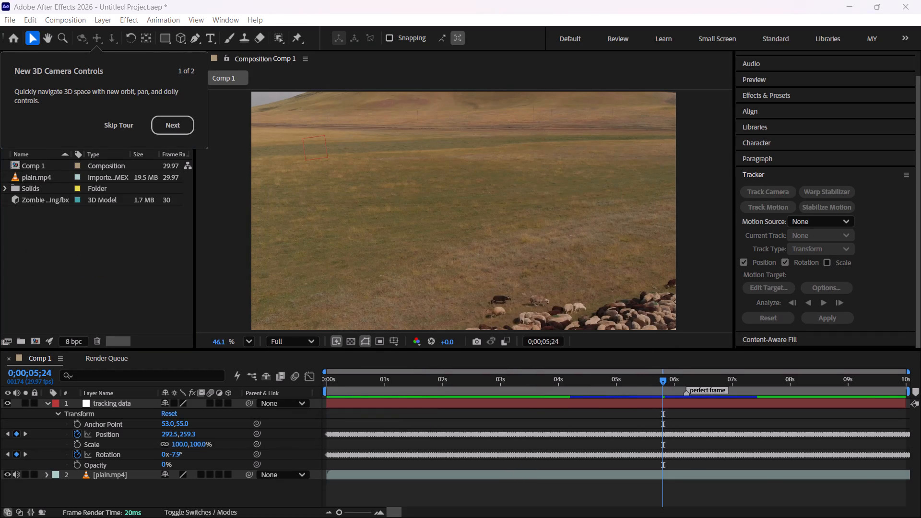
{"action": "scroll", "coordinate": [149, 162], "scroll_direction": "down", "scroll_amount": 12}
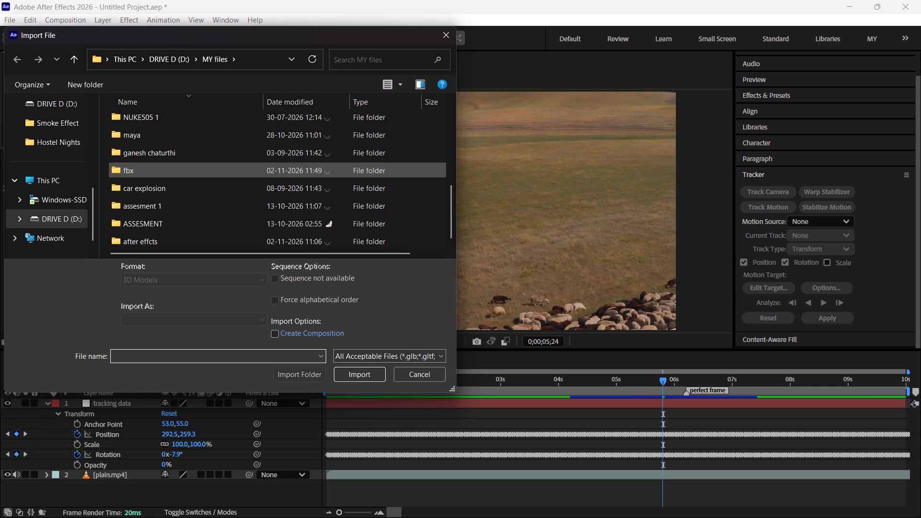
{"action": "scroll", "coordinate": [149, 163], "scroll_direction": "up", "scroll_amount": 14}
{"action": "left_click", "coordinate": [69, 52]}
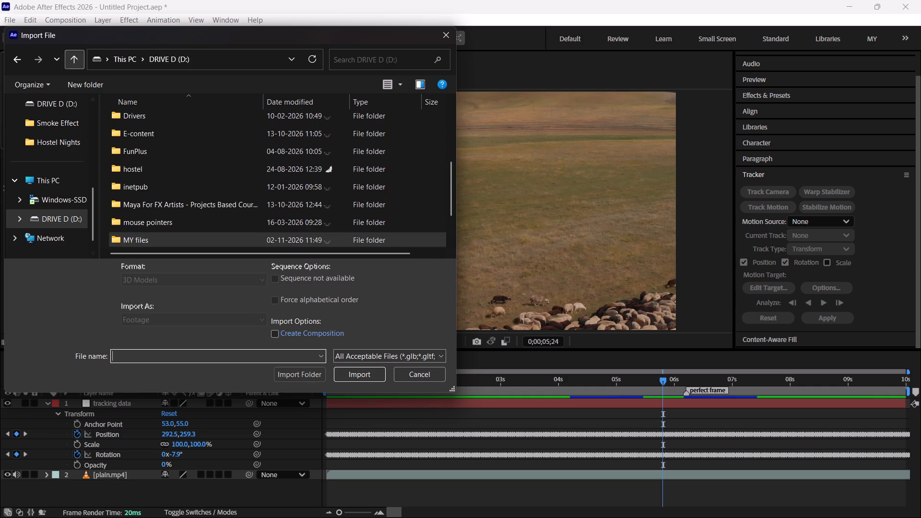
{"action": "scroll", "coordinate": [142, 147], "scroll_direction": "down", "scroll_amount": 6}
{"action": "scroll", "coordinate": [147, 210], "scroll_direction": "up", "scroll_amount": 9}
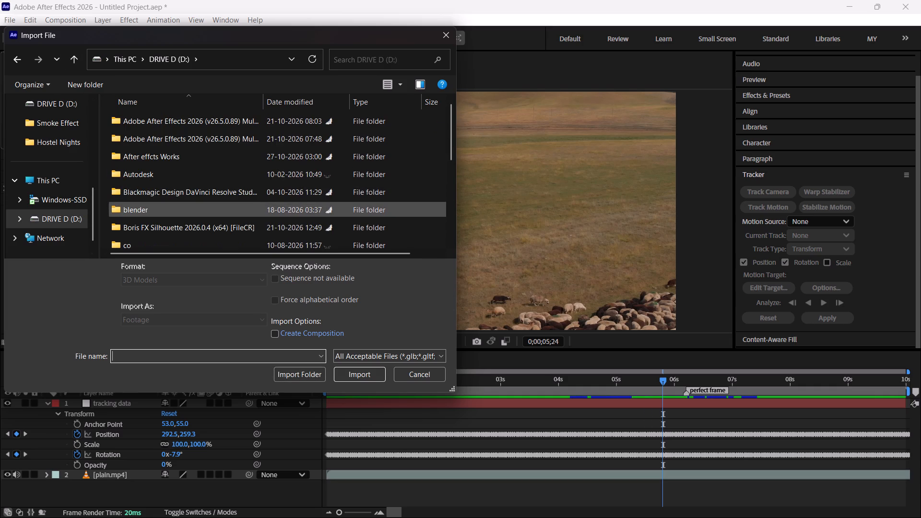
{"action": "scroll", "coordinate": [147, 204], "scroll_direction": "up", "scroll_amount": 2}
{"action": "left_click", "coordinate": [74, 67]}
{"action": "double_click", "coordinate": [303, 131]}
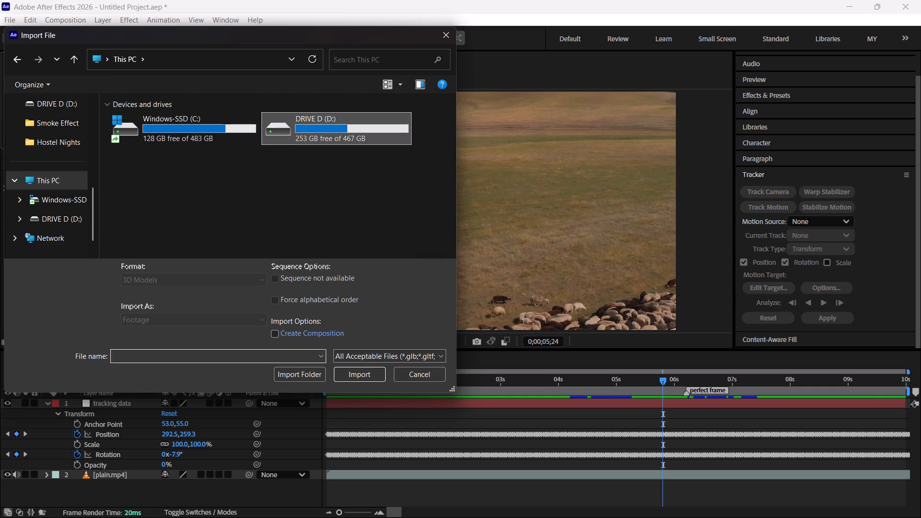
{"action": "double_click", "coordinate": [152, 152]}
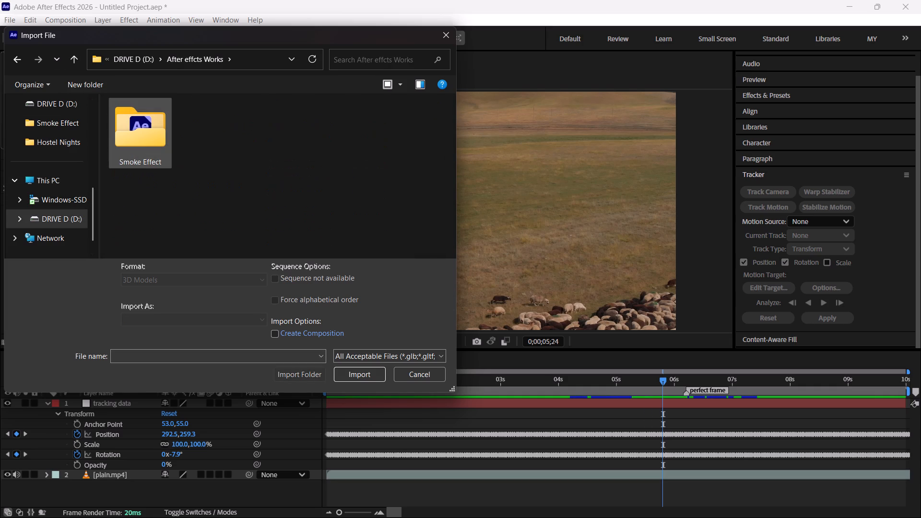
{"action": "double_click", "coordinate": [140, 131]}
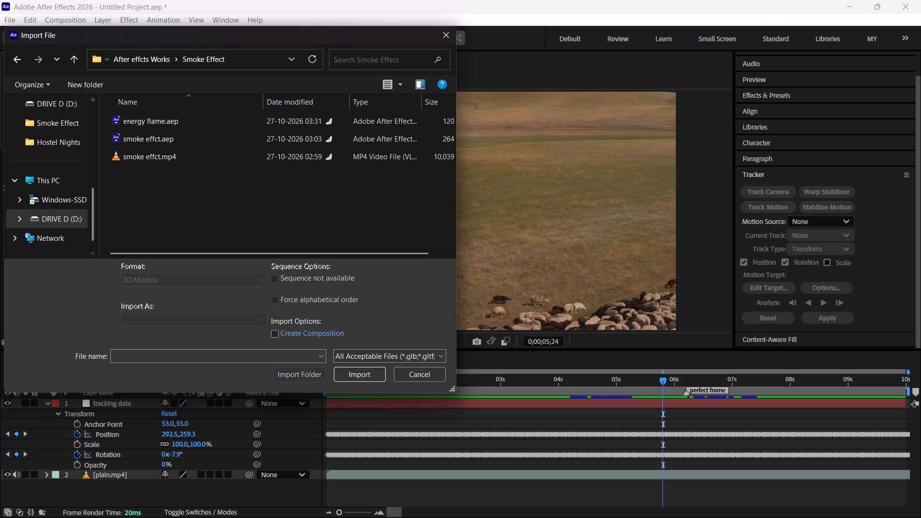
{"action": "double_click", "coordinate": [76, 61]}
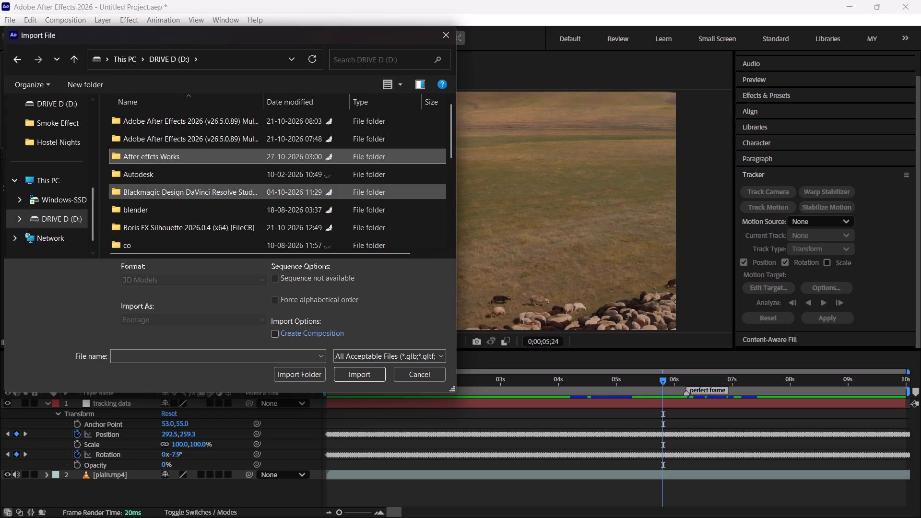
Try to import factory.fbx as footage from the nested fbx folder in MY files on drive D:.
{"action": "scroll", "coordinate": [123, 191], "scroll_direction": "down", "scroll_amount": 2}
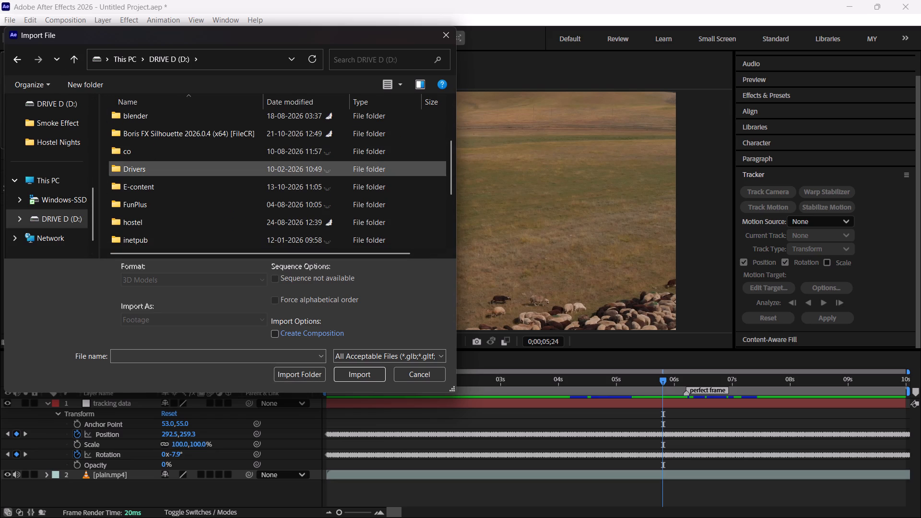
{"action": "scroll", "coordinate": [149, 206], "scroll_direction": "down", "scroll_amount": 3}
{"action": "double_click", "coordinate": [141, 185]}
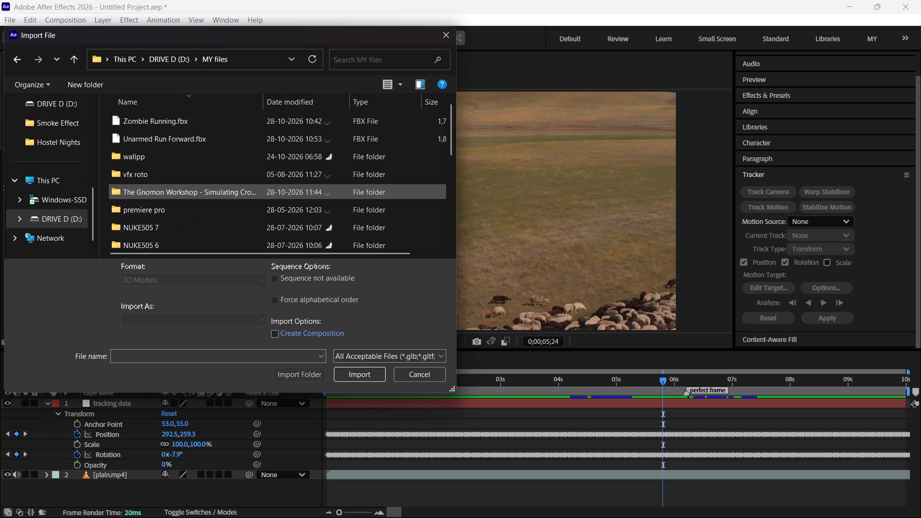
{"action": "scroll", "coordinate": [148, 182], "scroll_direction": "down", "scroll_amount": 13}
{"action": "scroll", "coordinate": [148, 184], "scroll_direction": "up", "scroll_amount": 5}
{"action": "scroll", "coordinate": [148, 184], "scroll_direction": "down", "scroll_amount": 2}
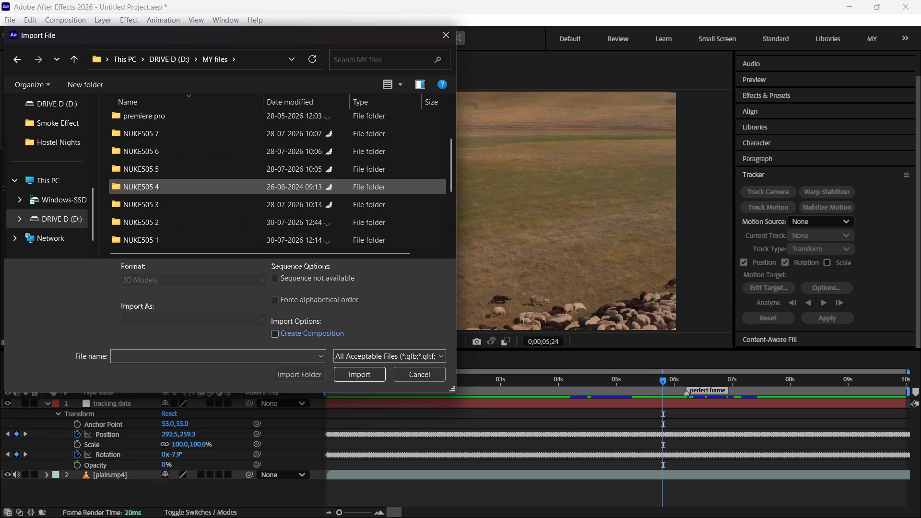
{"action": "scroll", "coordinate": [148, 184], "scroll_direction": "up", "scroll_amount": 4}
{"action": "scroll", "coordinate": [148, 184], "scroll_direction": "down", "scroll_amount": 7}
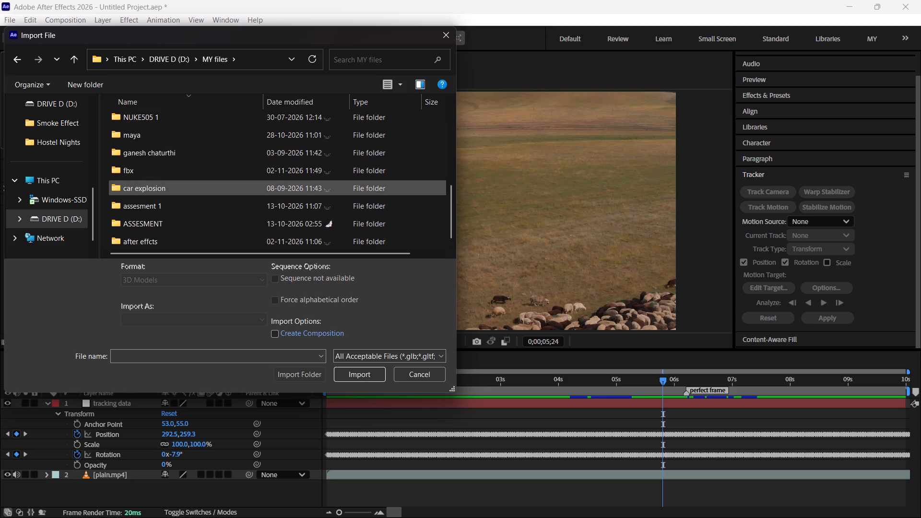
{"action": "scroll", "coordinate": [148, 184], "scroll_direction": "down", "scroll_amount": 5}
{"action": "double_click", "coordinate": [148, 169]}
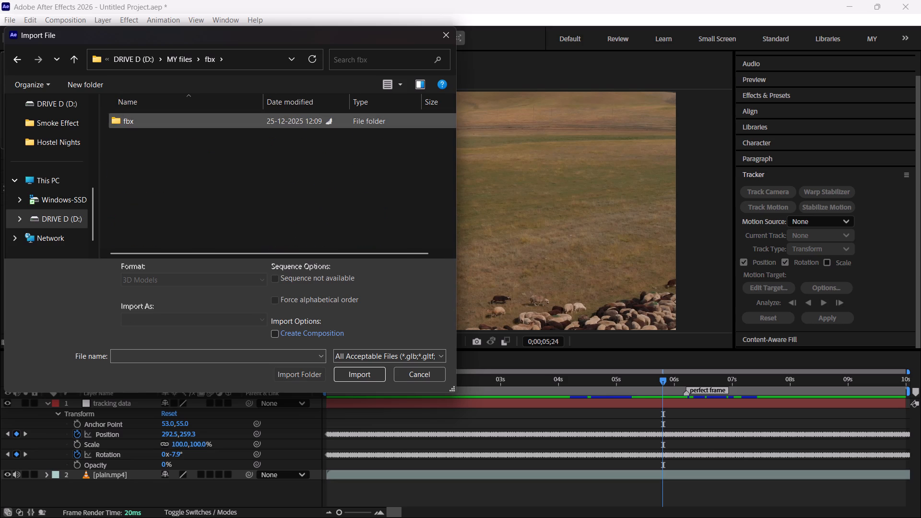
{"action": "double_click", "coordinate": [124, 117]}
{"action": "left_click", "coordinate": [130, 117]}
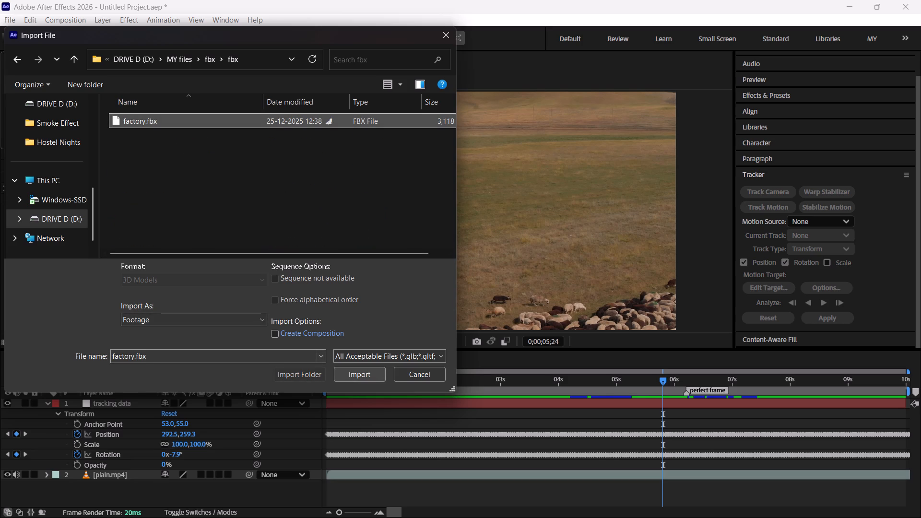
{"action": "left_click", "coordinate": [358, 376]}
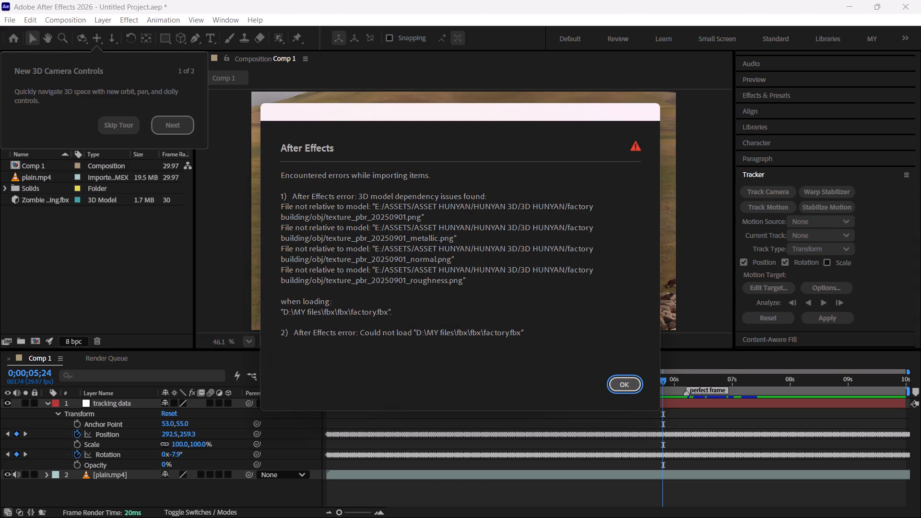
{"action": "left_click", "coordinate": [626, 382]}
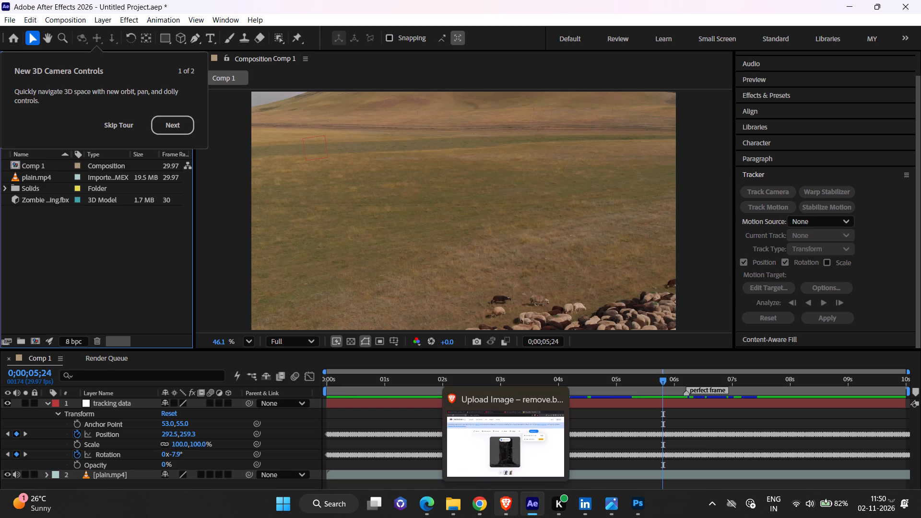
Switch to File Explorer and extract obj.rar in MY files to the folder D:\MY files\obj.
{"action": "left_click", "coordinate": [456, 503]}
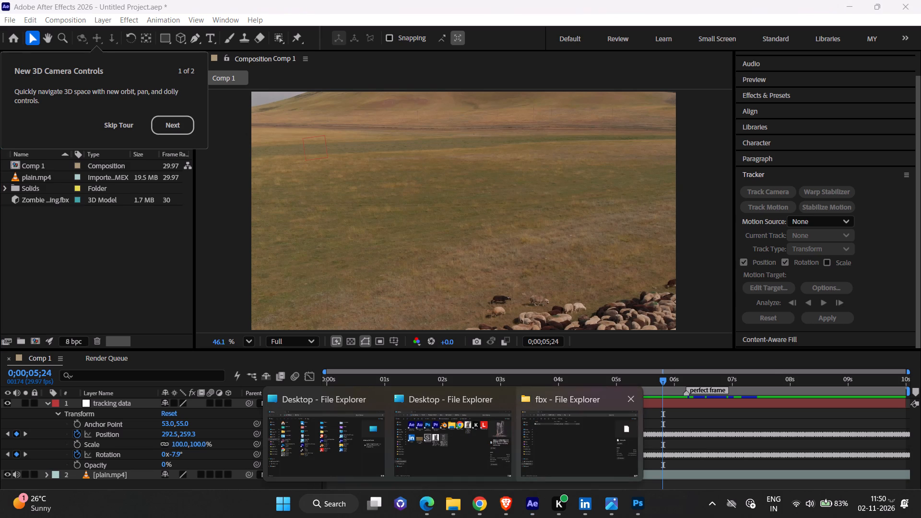
{"action": "left_click", "coordinate": [572, 463]}
{"action": "double_click", "coordinate": [76, 37]}
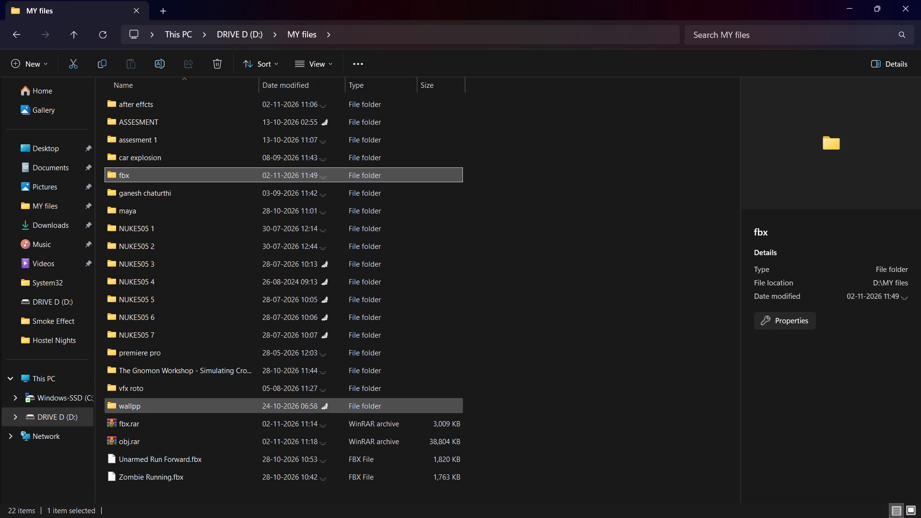
{"action": "right_click", "coordinate": [140, 439]}
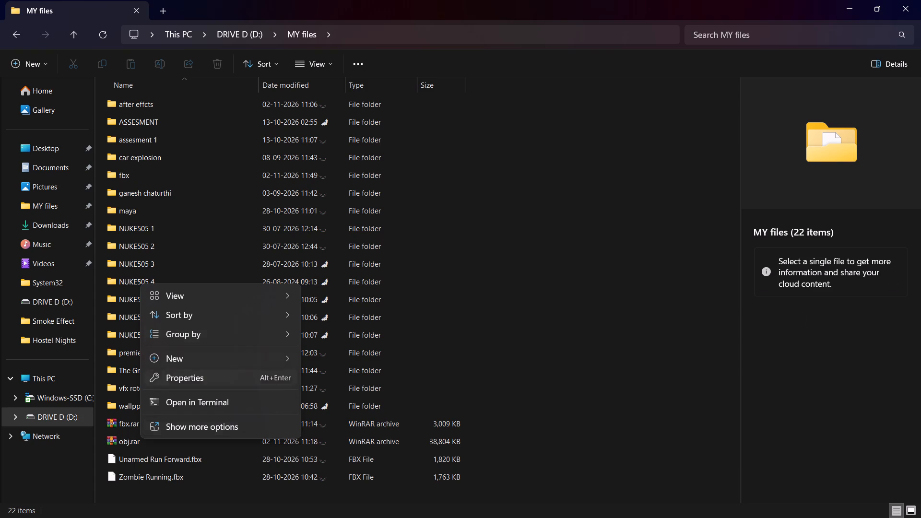
{"action": "left_click", "coordinate": [128, 441]}
{"action": "right_click", "coordinate": [128, 441]}
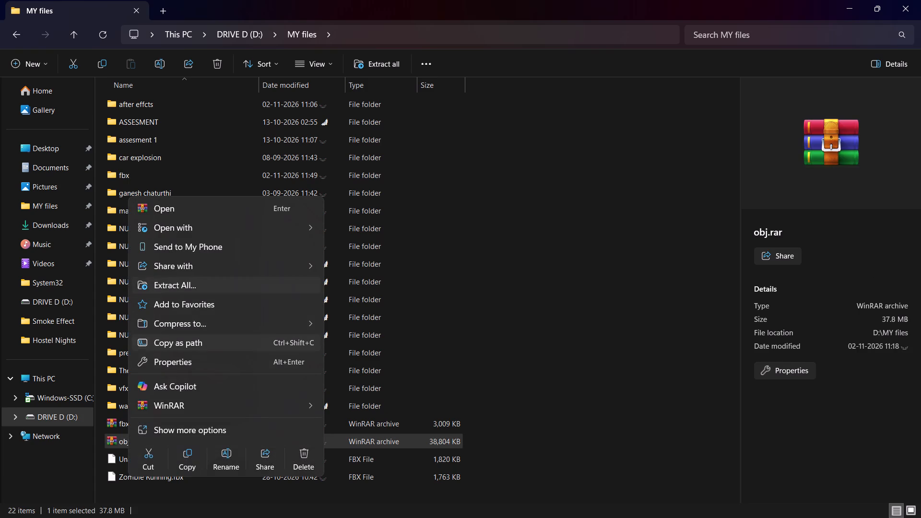
{"action": "left_click", "coordinate": [179, 287]}
{"action": "left_click", "coordinate": [547, 377]}
{"action": "left_click", "coordinate": [553, 387]}
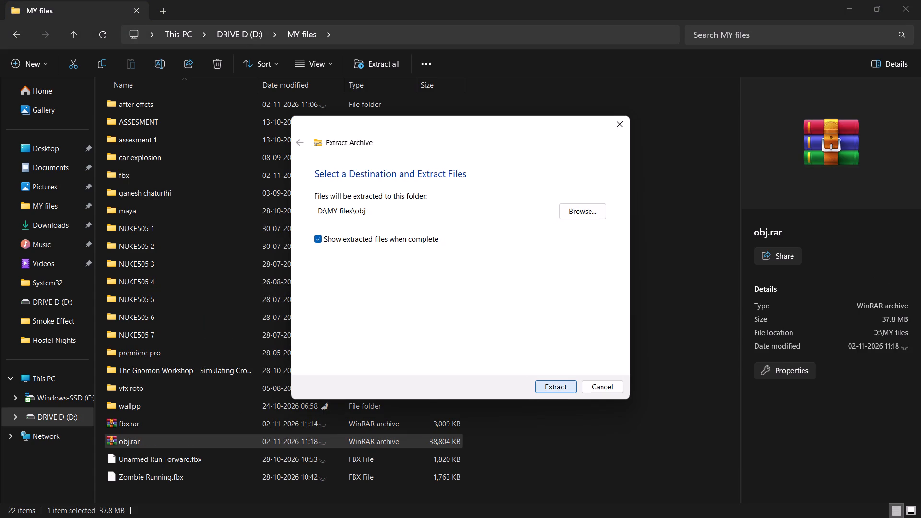
Open the nested extracted obj folder and bring factory.obj into the After Effects project.
{"action": "double_click", "coordinate": [151, 107]}
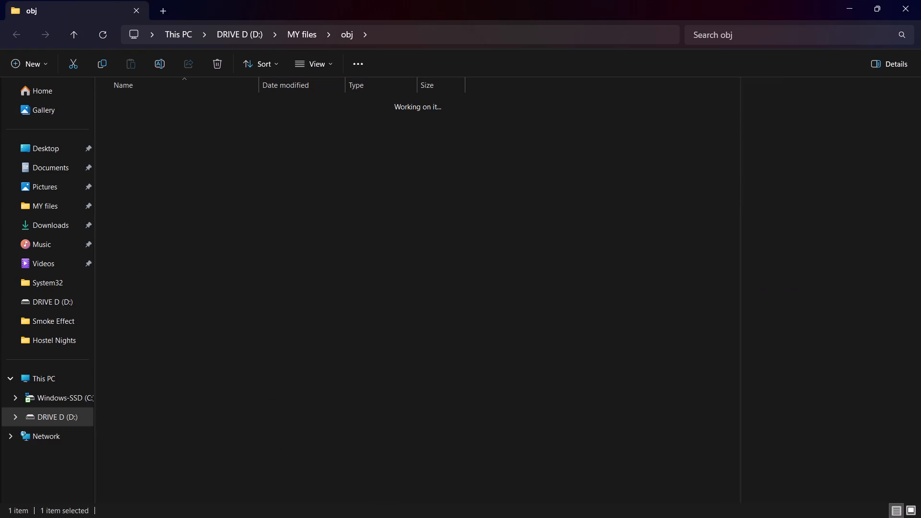
{"action": "left_click", "coordinate": [303, 223]}
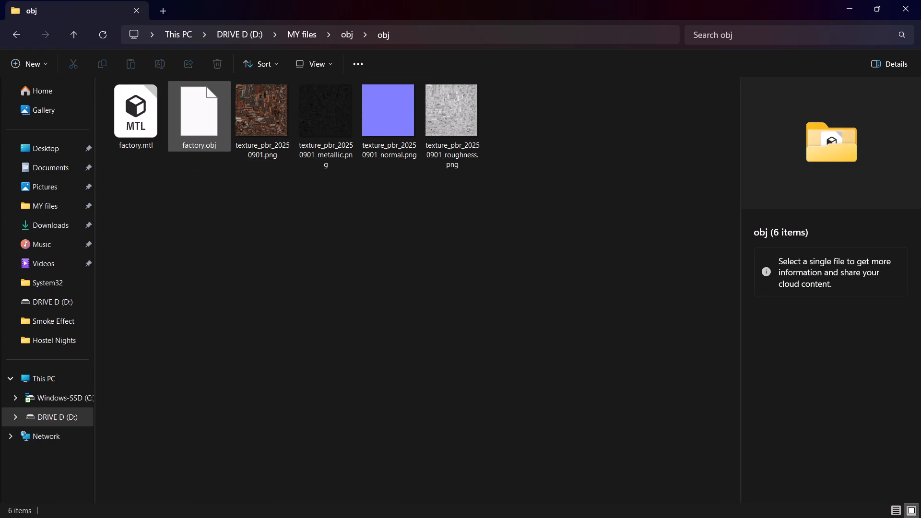
{"action": "left_click_drag", "start_coordinate": [202, 118], "coordinate": [565, 517]}
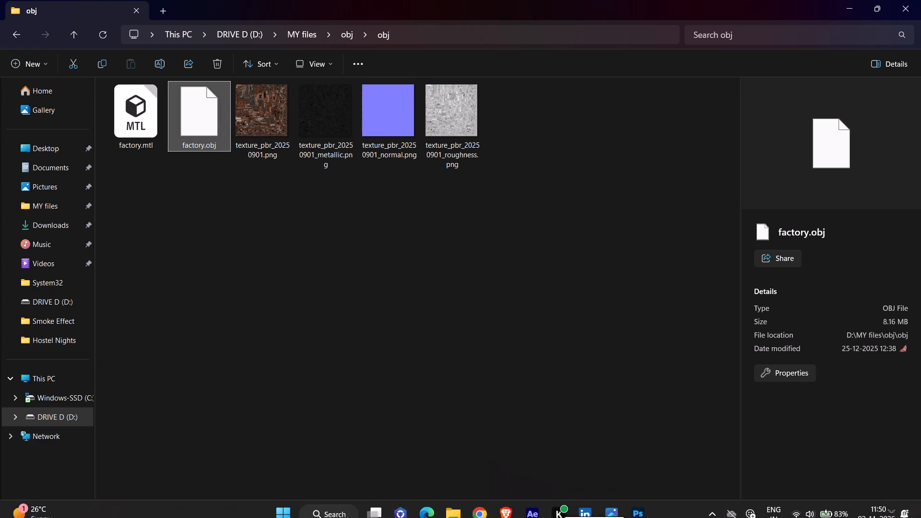
{"action": "left_click_drag", "start_coordinate": [565, 517], "coordinate": [111, 248]}
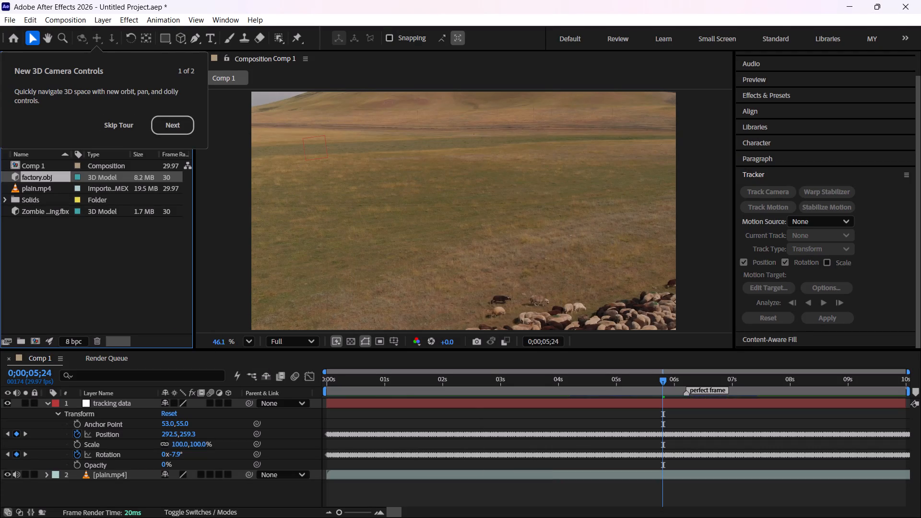
Add factory.obj to Comp 1 near the frame's centre, accepting the model settings with 100% object scale.
{"action": "left_click_drag", "start_coordinate": [43, 175], "coordinate": [426, 213]}
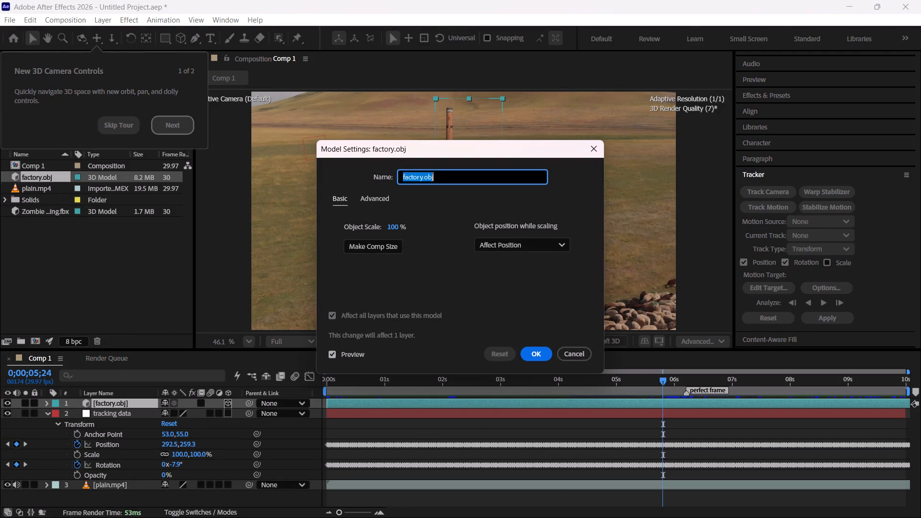
{"action": "left_click", "coordinate": [528, 346]}
{"action": "left_click", "coordinate": [533, 352]}
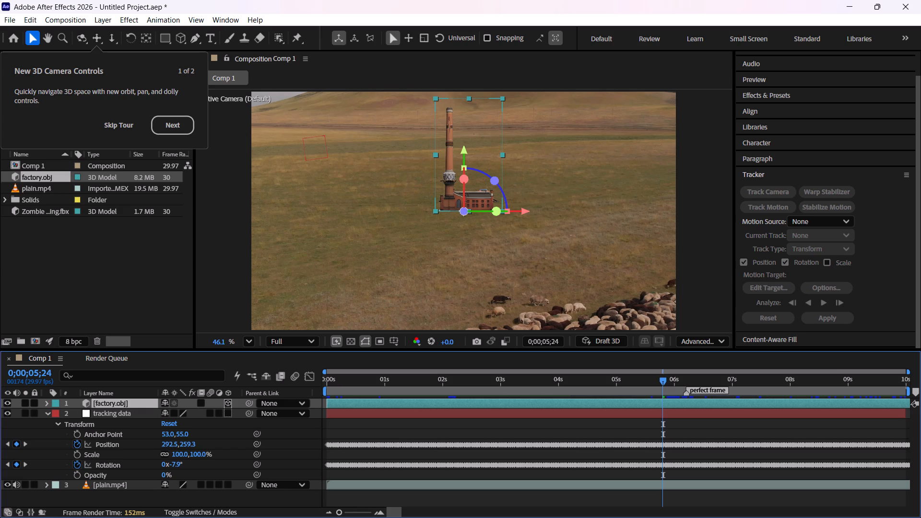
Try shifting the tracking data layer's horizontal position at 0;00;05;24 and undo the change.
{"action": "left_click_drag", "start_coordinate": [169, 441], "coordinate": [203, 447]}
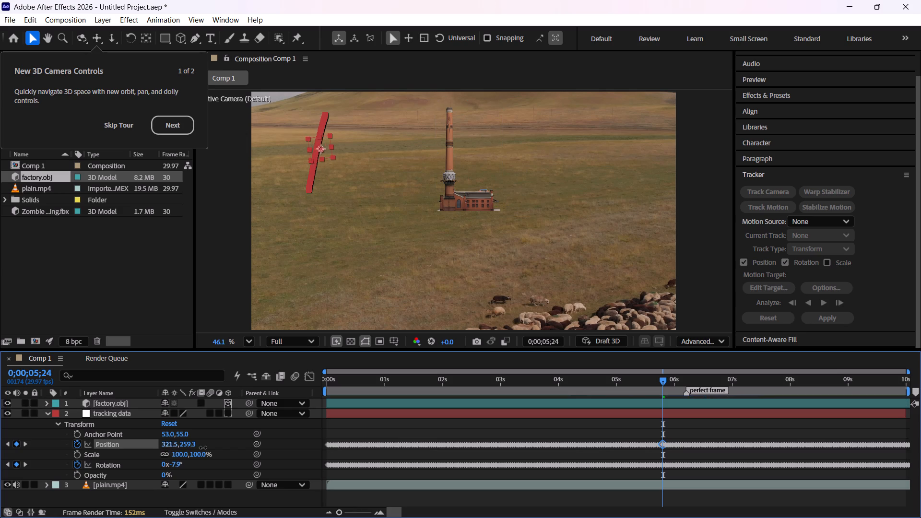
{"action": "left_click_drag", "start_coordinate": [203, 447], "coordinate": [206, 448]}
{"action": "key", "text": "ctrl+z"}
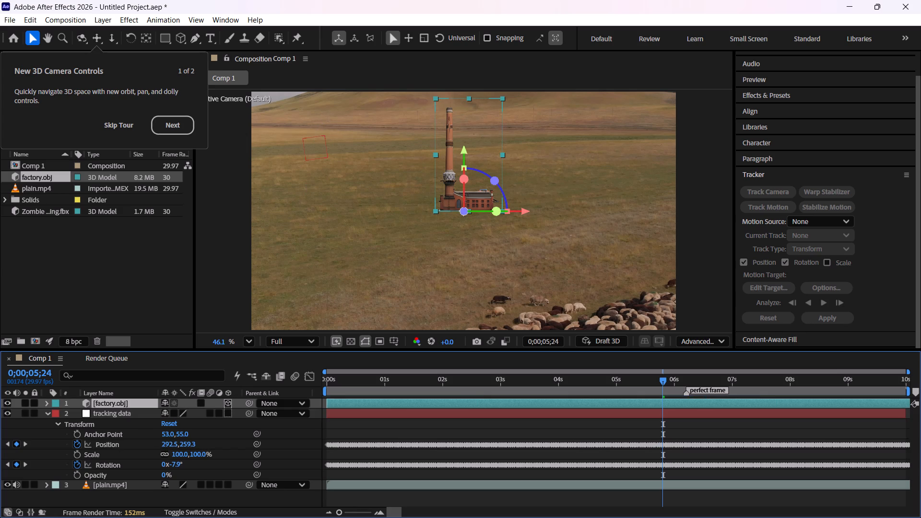
Reveal the factory.obj layer's transform properties and shift its horizontal position to 1293.
{"action": "left_click", "coordinate": [45, 400]}
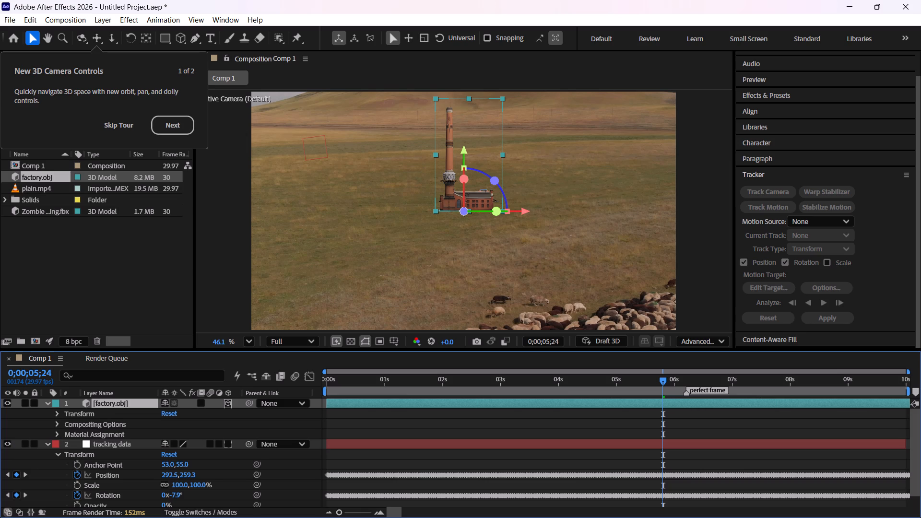
{"action": "left_click", "coordinate": [56, 412]}
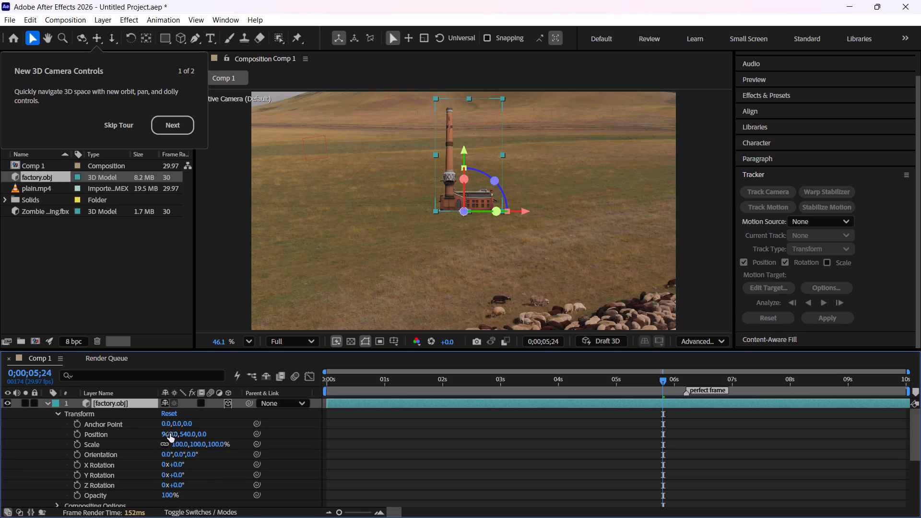
{"action": "left_click_drag", "start_coordinate": [170, 434], "coordinate": [374, 438]}
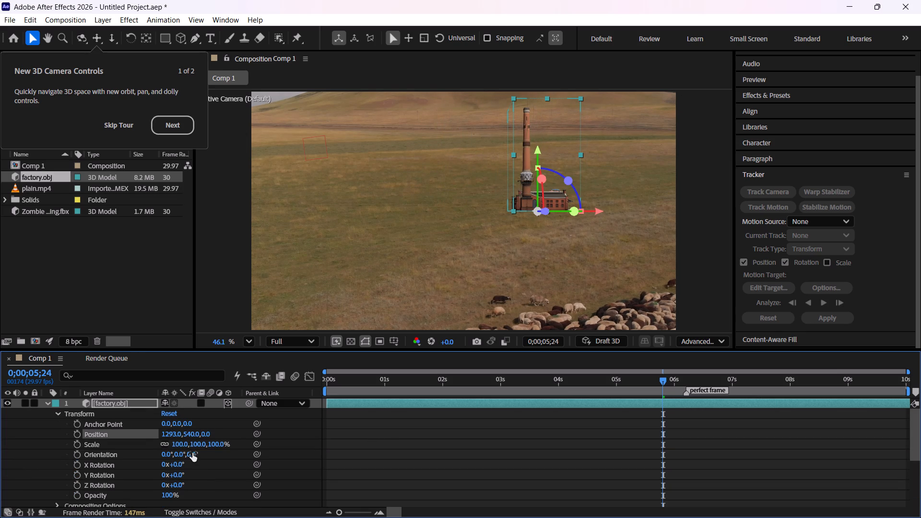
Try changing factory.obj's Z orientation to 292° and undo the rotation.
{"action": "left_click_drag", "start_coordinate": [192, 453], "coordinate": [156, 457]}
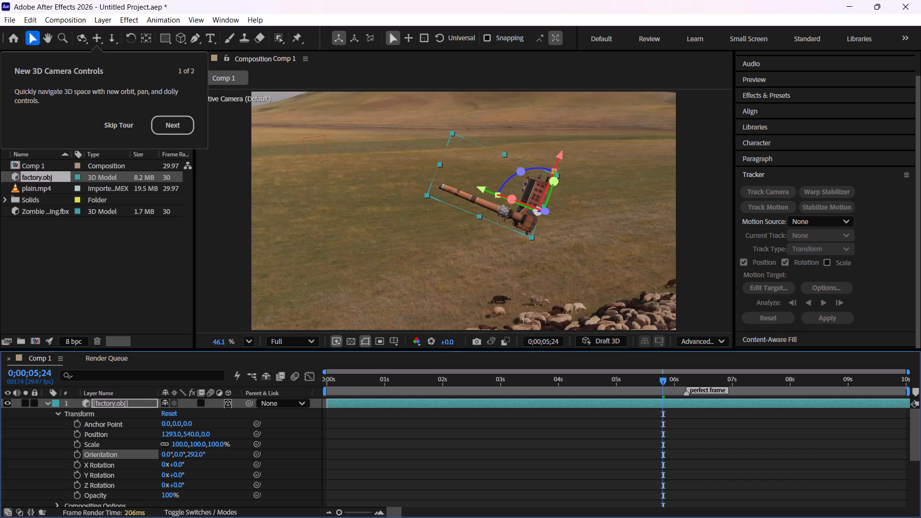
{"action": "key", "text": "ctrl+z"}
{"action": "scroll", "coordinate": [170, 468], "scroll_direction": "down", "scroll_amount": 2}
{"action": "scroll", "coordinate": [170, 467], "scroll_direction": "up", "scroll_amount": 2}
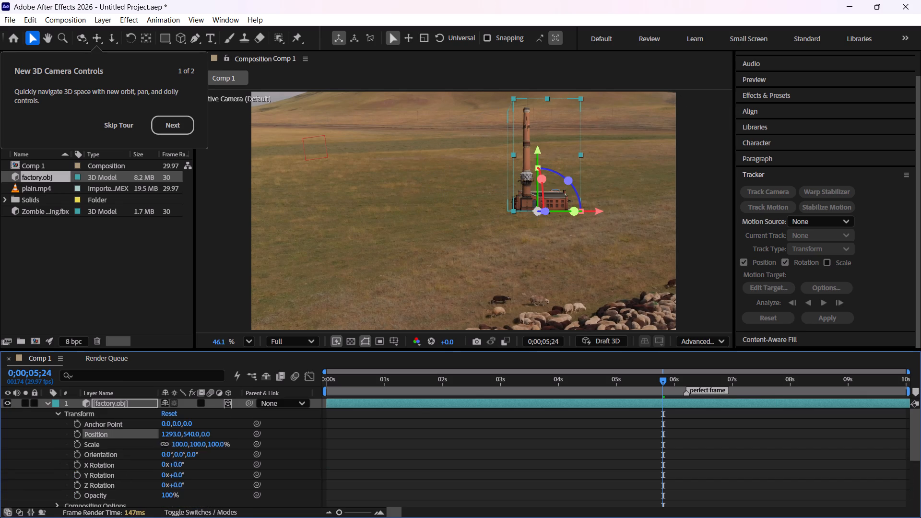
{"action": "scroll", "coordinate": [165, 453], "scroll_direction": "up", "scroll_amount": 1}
Scale the factory.obj model uniformly to 142%.
{"action": "left_click_drag", "start_coordinate": [219, 446], "coordinate": [233, 446]}
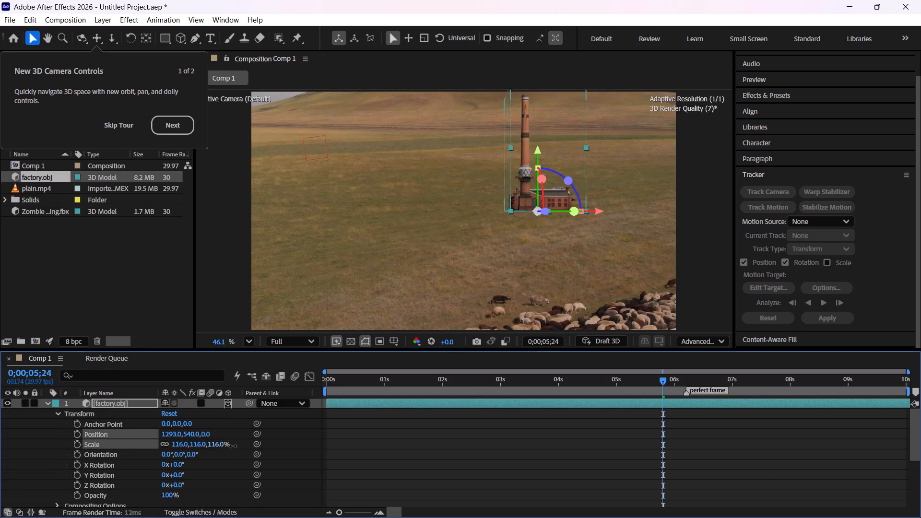
{"action": "left_click_drag", "start_coordinate": [233, 446], "coordinate": [316, 450]}
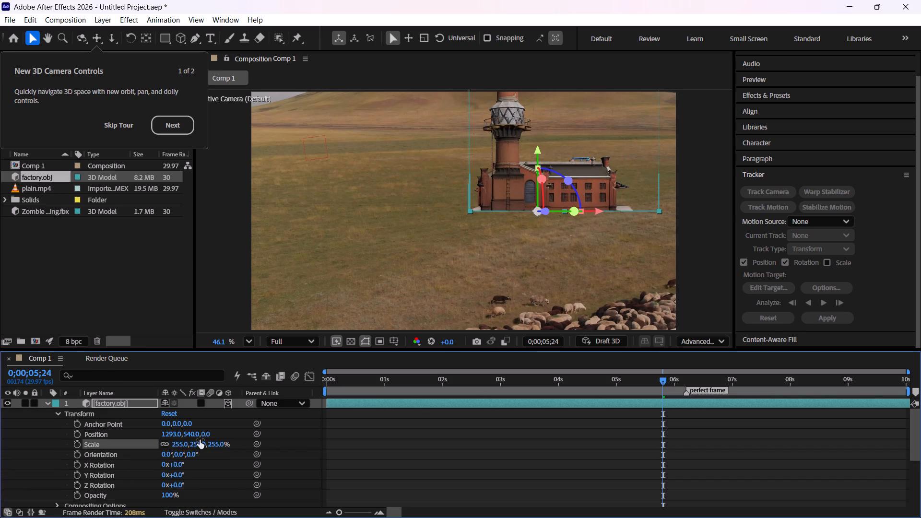
{"action": "left_click_drag", "start_coordinate": [199, 443], "coordinate": [133, 444]}
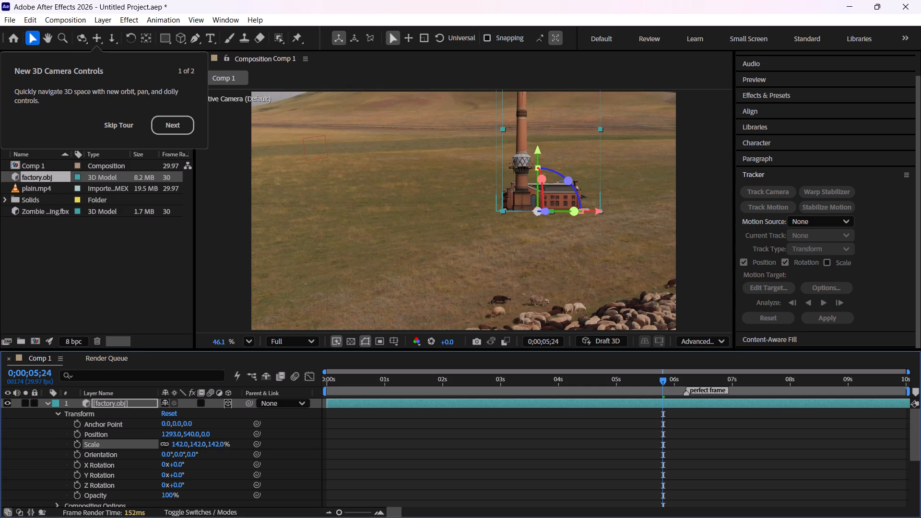
Move factory.obj up into the distant grassland at position 1651, 170, 738.
{"action": "left_click_drag", "start_coordinate": [202, 432], "coordinate": [168, 434]}
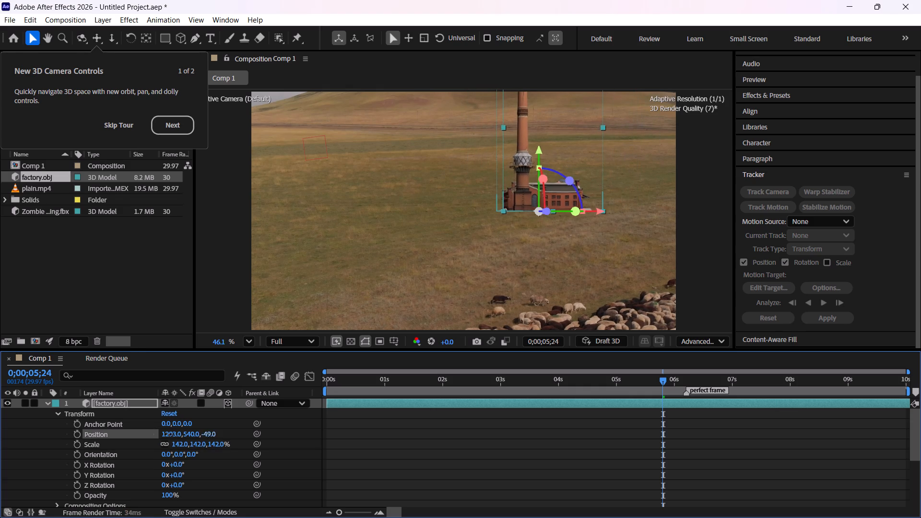
{"action": "left_click_drag", "start_coordinate": [168, 434], "coordinate": [660, 432]}
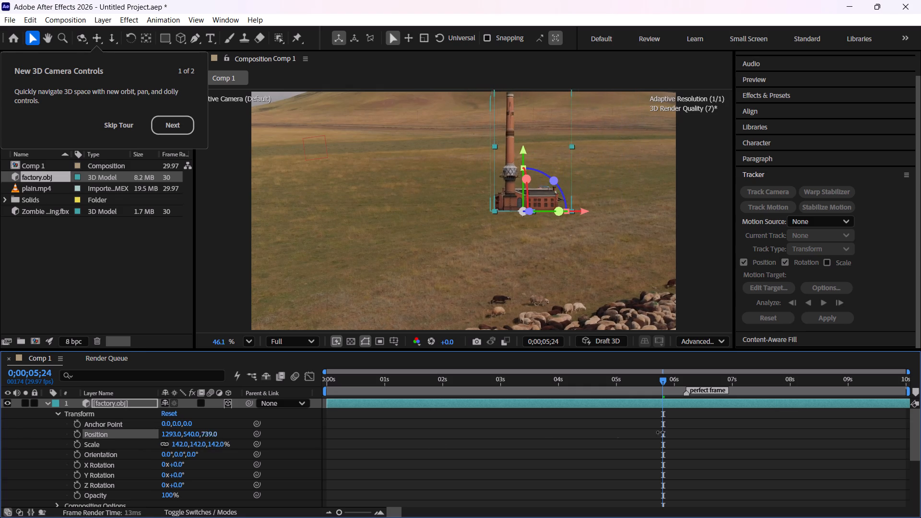
{"action": "left_click_drag", "start_coordinate": [660, 432], "coordinate": [815, 407]}
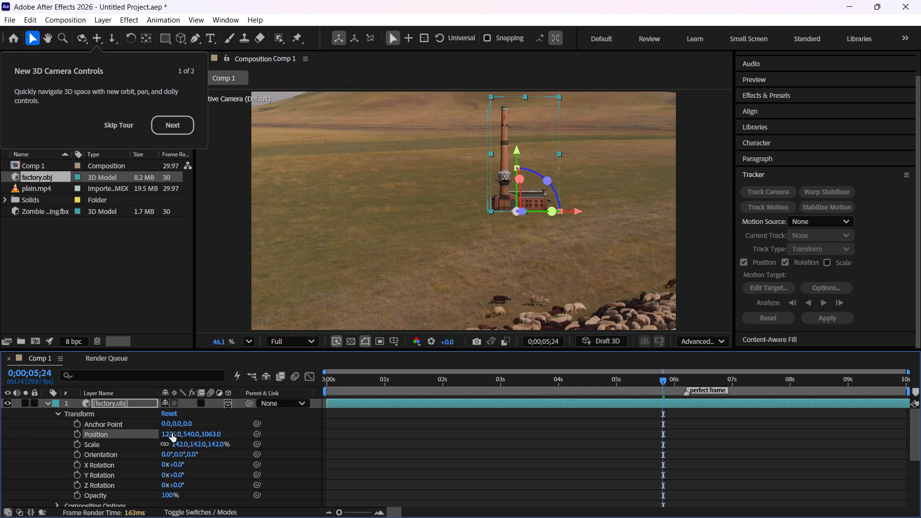
{"action": "left_click_drag", "start_coordinate": [165, 435], "coordinate": [396, 453]}
{"action": "left_click_drag", "start_coordinate": [191, 436], "coordinate": [24, 415]}
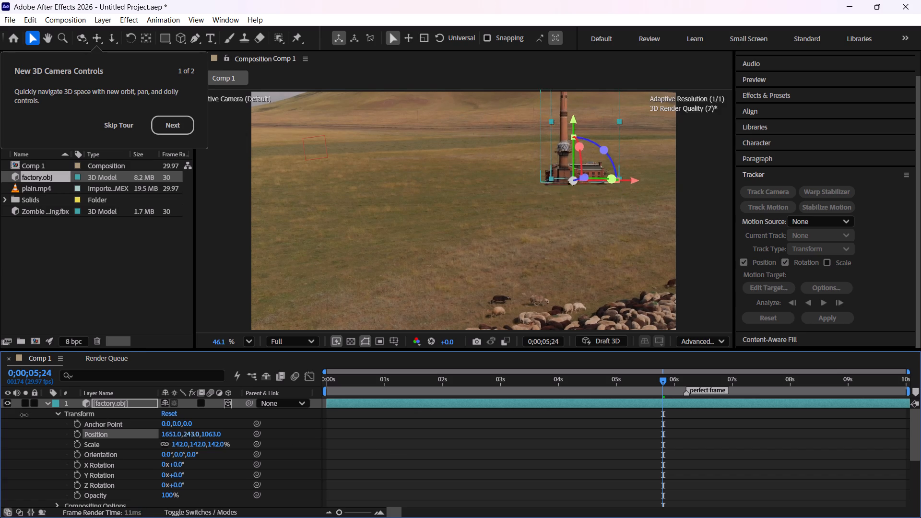
{"action": "left_click_drag", "start_coordinate": [24, 415], "coordinate": [0, 403]}
{"action": "left_click_drag", "start_coordinate": [213, 435], "coordinate": [211, 435]}
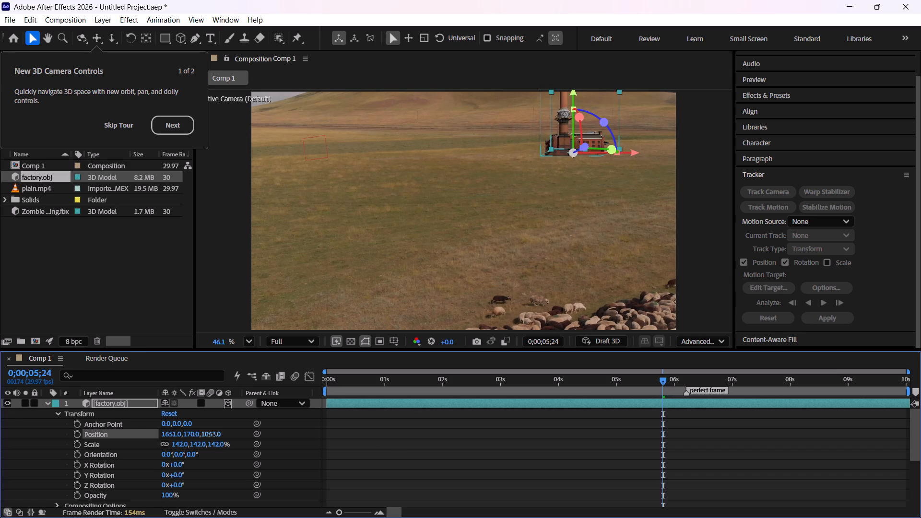
{"action": "left_click_drag", "start_coordinate": [211, 435], "coordinate": [543, 418]}
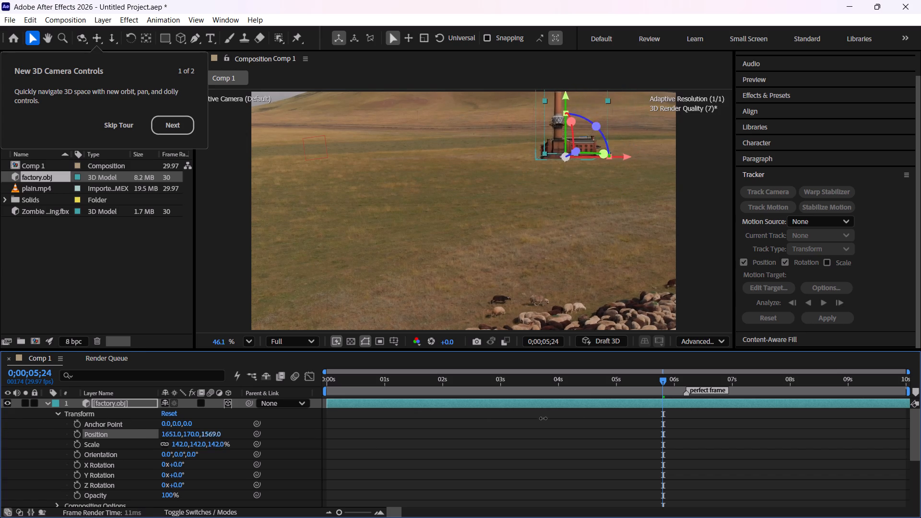
{"action": "left_click_drag", "start_coordinate": [543, 418], "coordinate": [469, 424]}
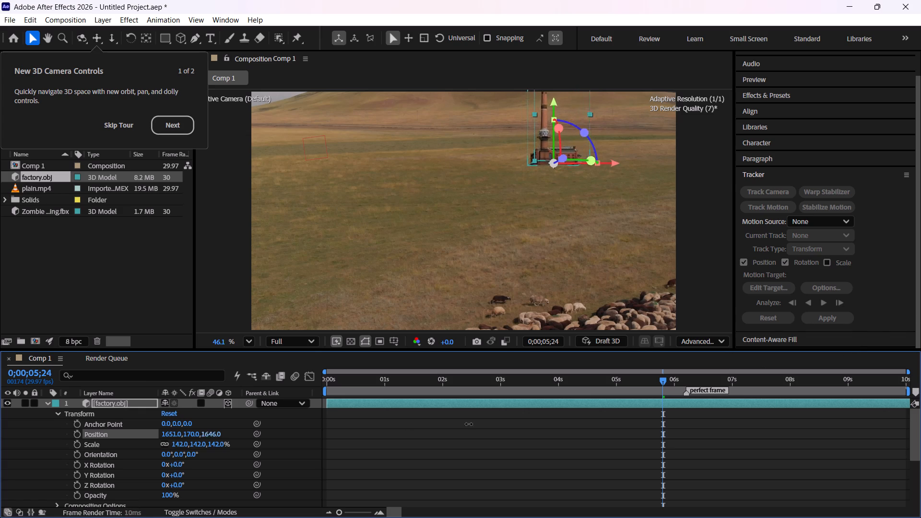
{"action": "left_click_drag", "start_coordinate": [469, 424], "coordinate": [0, 418]}
Play Comp 1 from 0;00;00;00 to check the factory's placement against the moving footage.
{"action": "left_click_drag", "start_coordinate": [494, 377], "coordinate": [134, 371]}
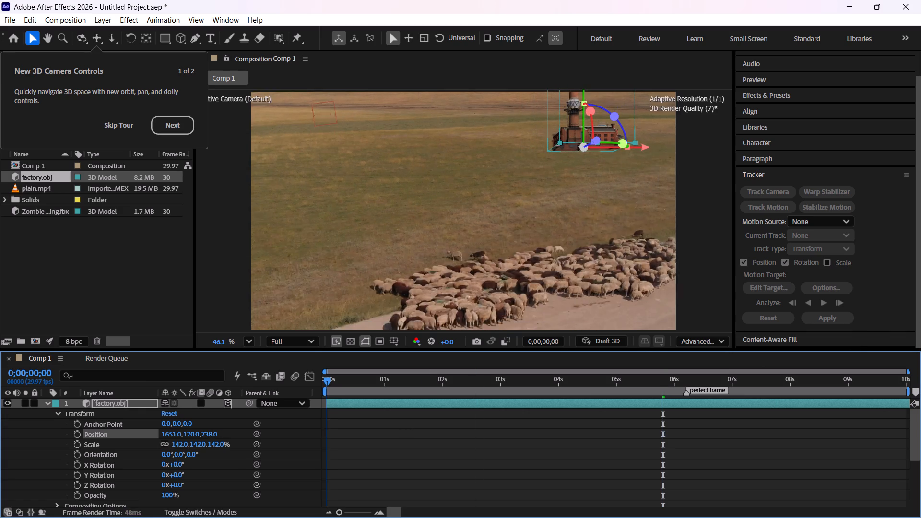
{"action": "left_click_drag", "start_coordinate": [134, 371], "coordinate": [63, 387]}
{"action": "key", "text": "space"}
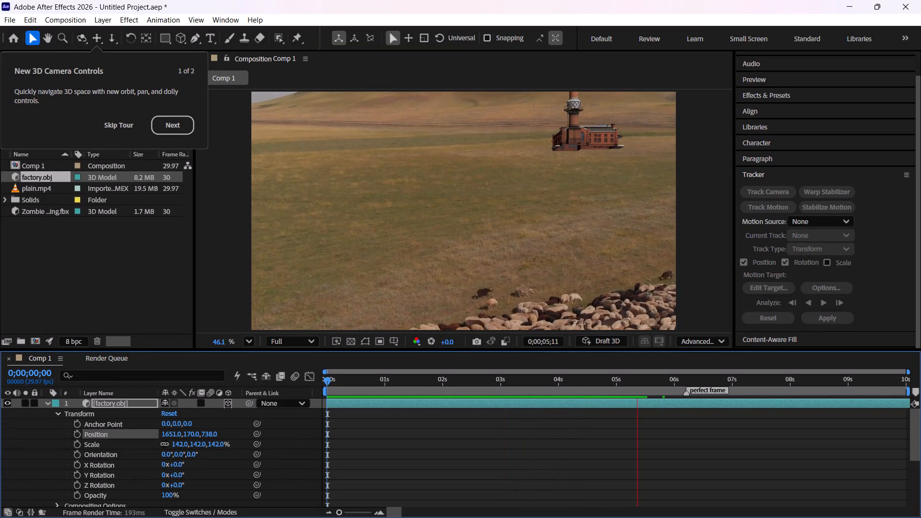
{"action": "key", "text": "space"}
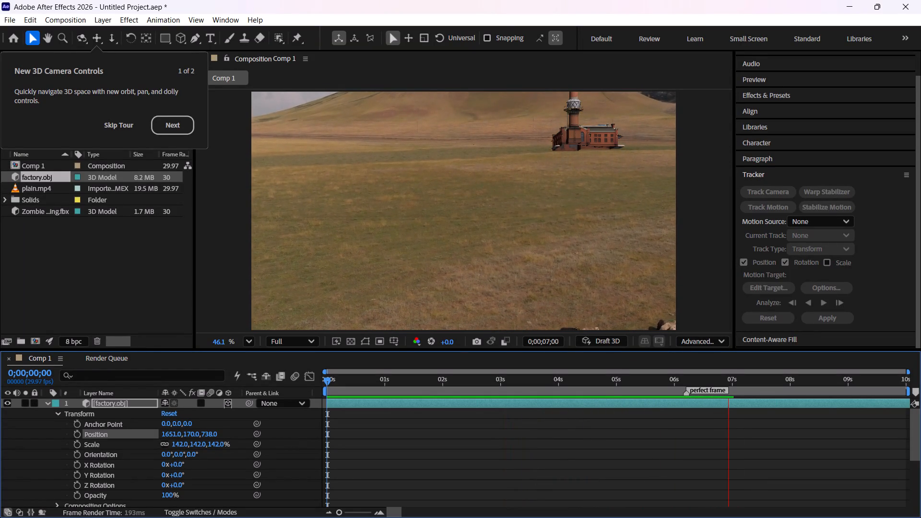
Go to the perfect frame marker at 0;00;06;06 and move the factory to the frame's lower-left grass, about position 13.6, 966.8.
{"action": "left_click", "coordinate": [687, 392]}
{"action": "left_click", "coordinate": [687, 380]}
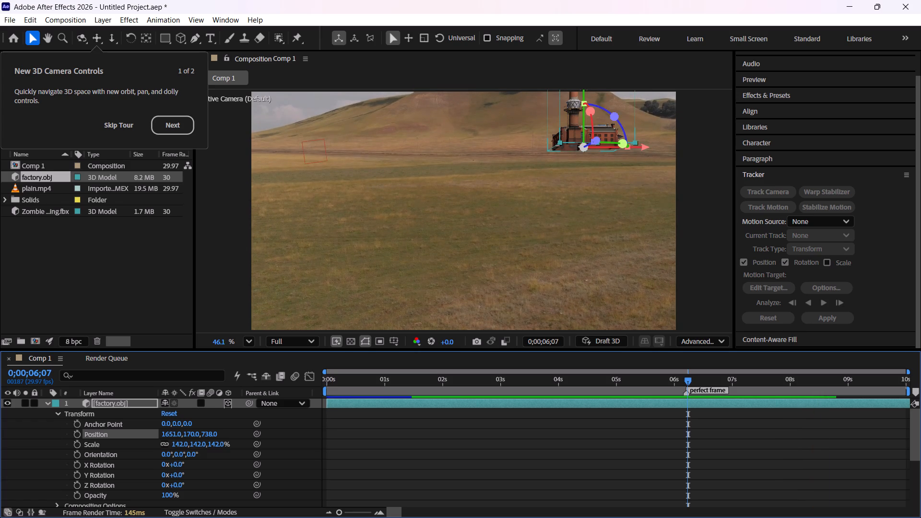
{"action": "left_click", "coordinate": [687, 379]}
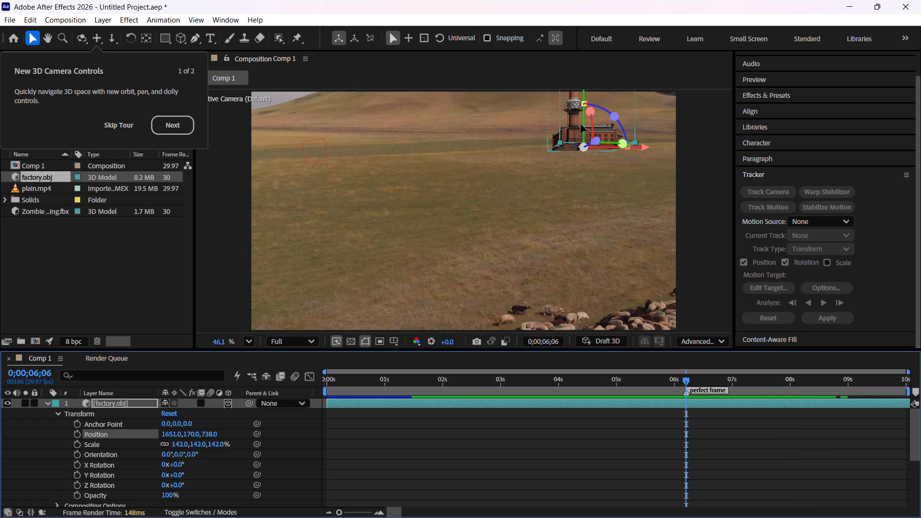
{"action": "left_click_drag", "start_coordinate": [581, 124], "coordinate": [334, 194]}
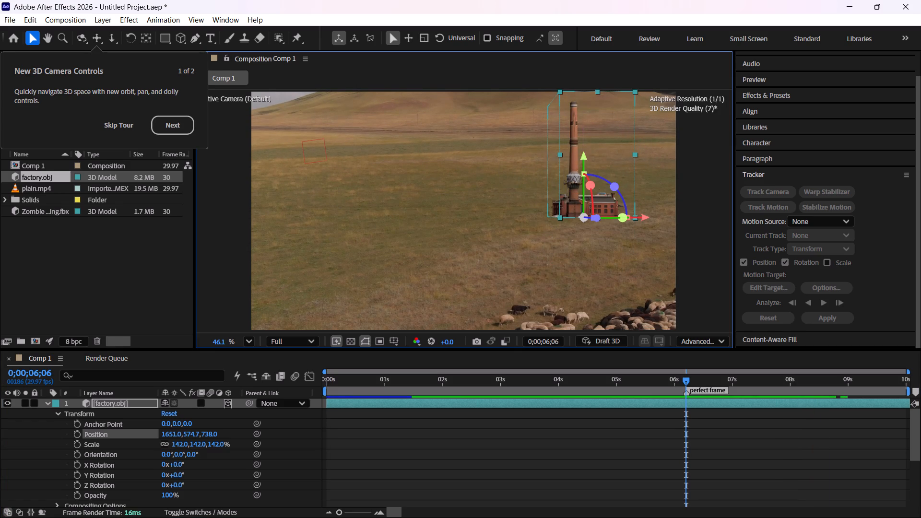
{"action": "left_click_drag", "start_coordinate": [582, 206], "coordinate": [545, 212]}
{"action": "left_click_drag", "start_coordinate": [569, 206], "coordinate": [260, 271]}
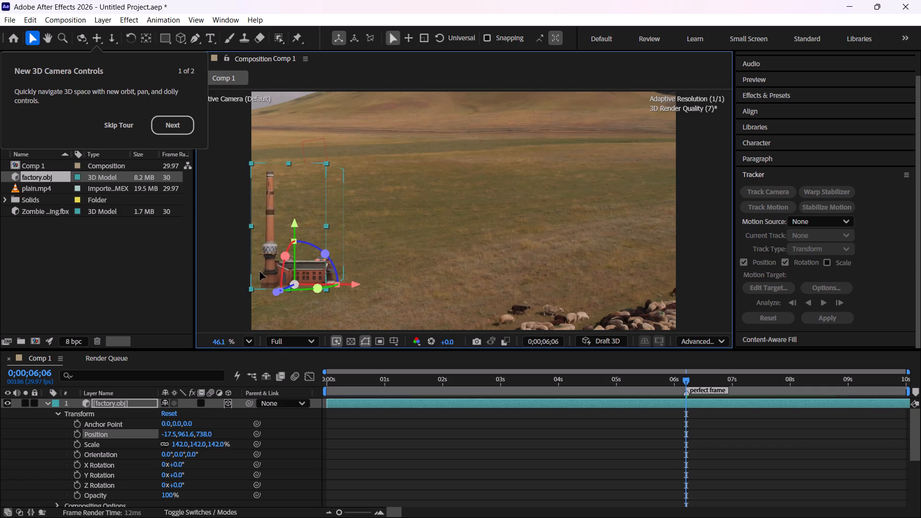
{"action": "left_click_drag", "start_coordinate": [260, 271], "coordinate": [273, 277]}
Rotate the factory about its vertical axis to a Y orientation of about 60.9° and deselect it.
{"action": "left_click_drag", "start_coordinate": [320, 289], "coordinate": [242, 295]}
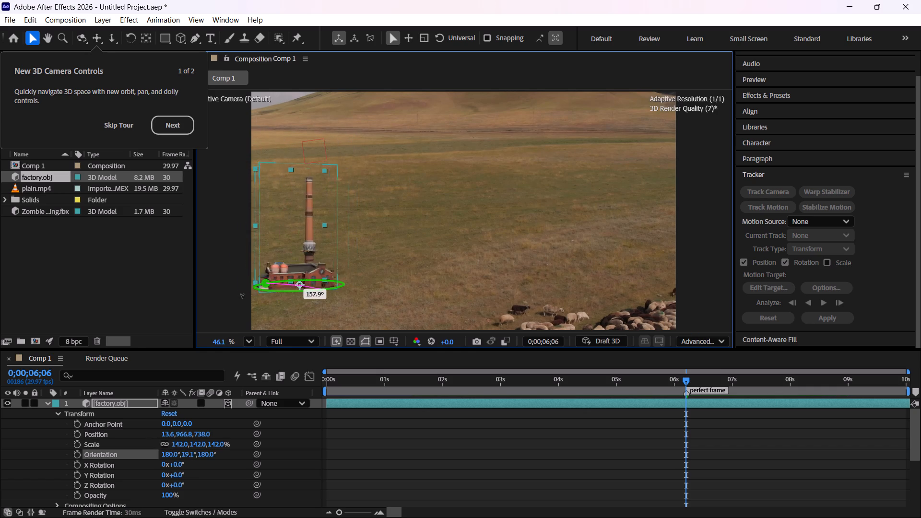
{"action": "left_click_drag", "start_coordinate": [242, 295], "coordinate": [151, 282]}
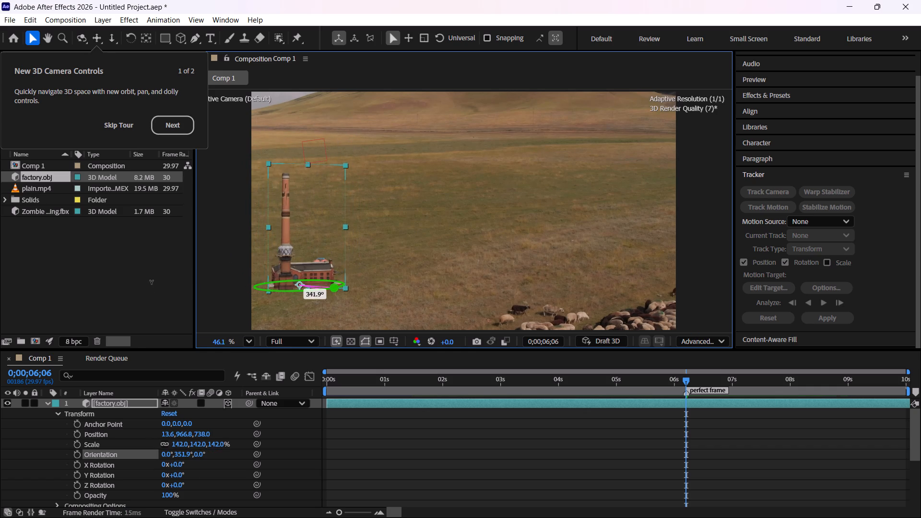
{"action": "left_click_drag", "start_coordinate": [151, 282], "coordinate": [117, 277]}
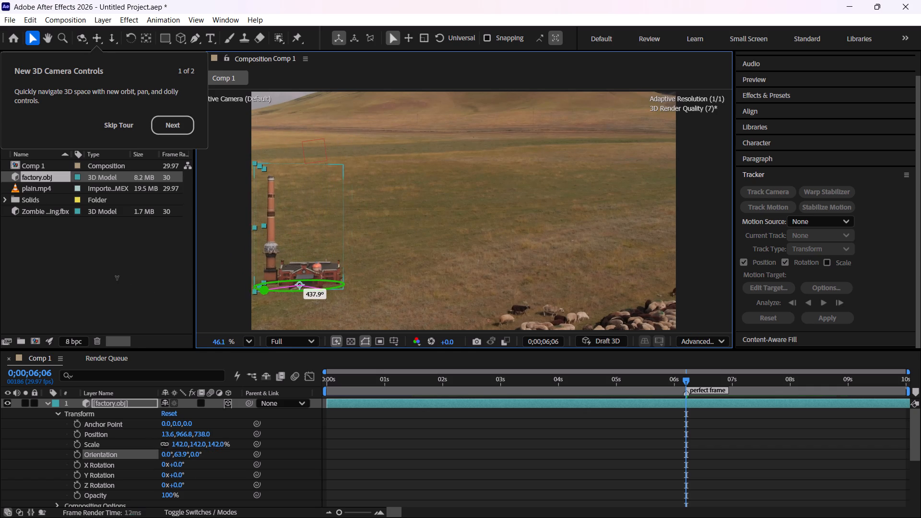
{"action": "left_click_drag", "start_coordinate": [117, 277], "coordinate": [118, 276]}
{"action": "left_click", "coordinate": [502, 230]}
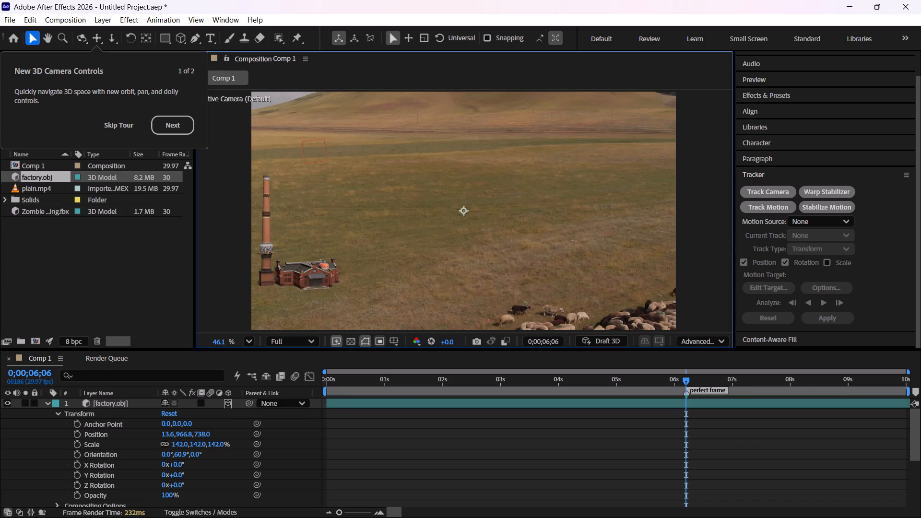
Play the shot from the perfect frame marker to check the rotated factory against the footage.
{"action": "key", "text": "space"}
{"action": "key", "text": "space"}
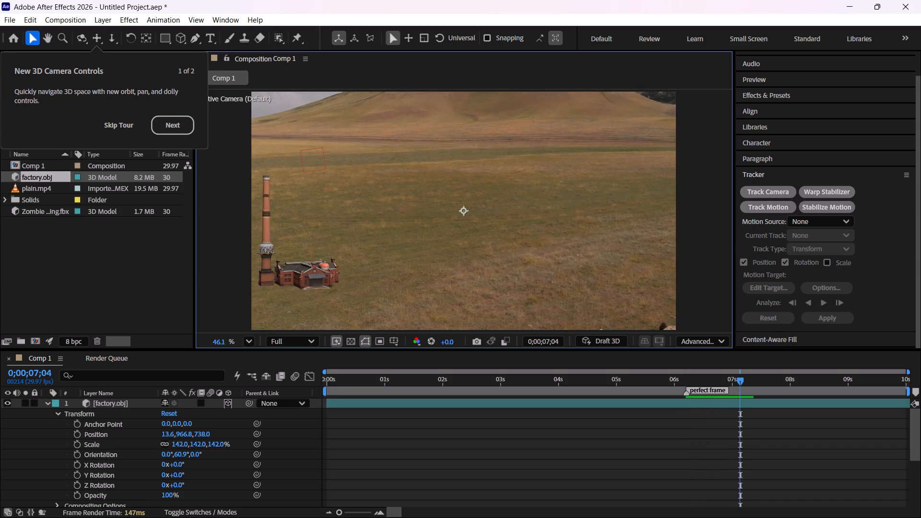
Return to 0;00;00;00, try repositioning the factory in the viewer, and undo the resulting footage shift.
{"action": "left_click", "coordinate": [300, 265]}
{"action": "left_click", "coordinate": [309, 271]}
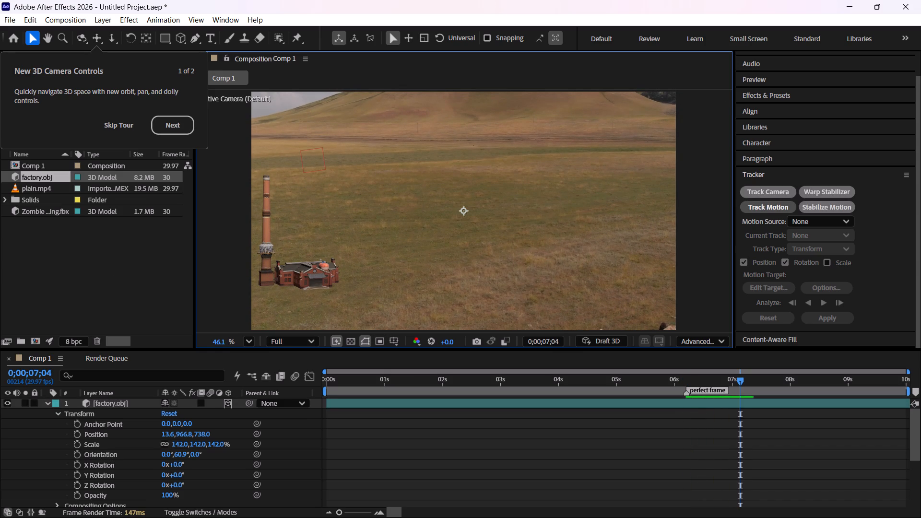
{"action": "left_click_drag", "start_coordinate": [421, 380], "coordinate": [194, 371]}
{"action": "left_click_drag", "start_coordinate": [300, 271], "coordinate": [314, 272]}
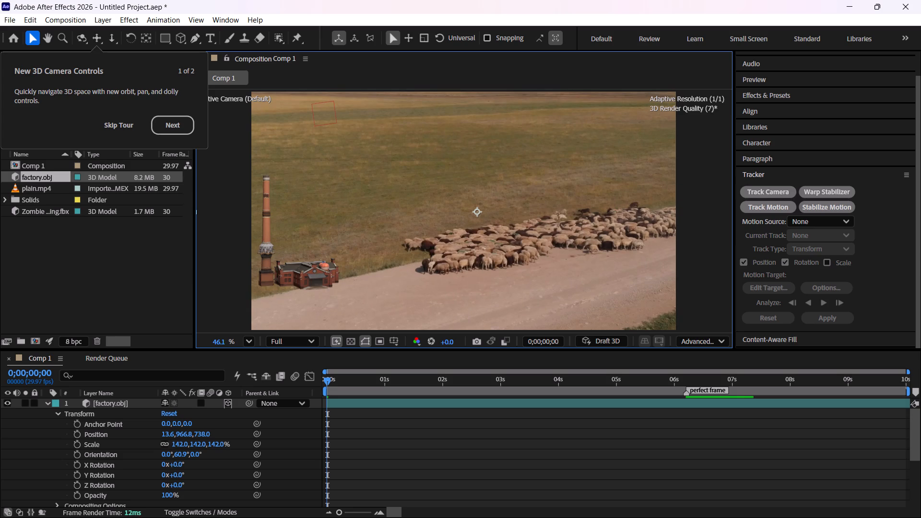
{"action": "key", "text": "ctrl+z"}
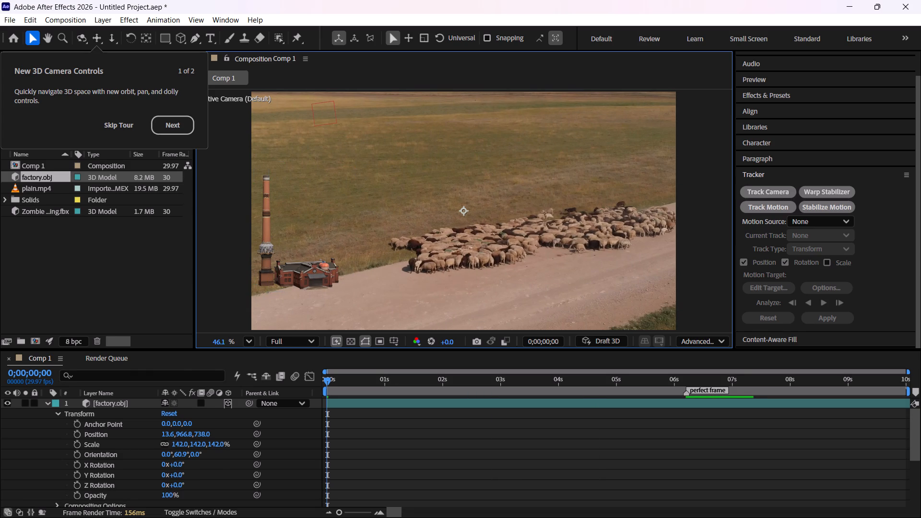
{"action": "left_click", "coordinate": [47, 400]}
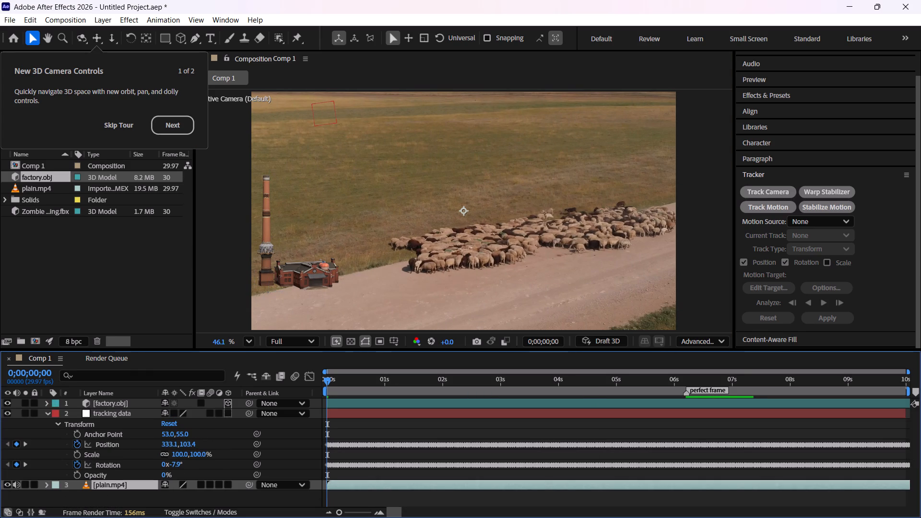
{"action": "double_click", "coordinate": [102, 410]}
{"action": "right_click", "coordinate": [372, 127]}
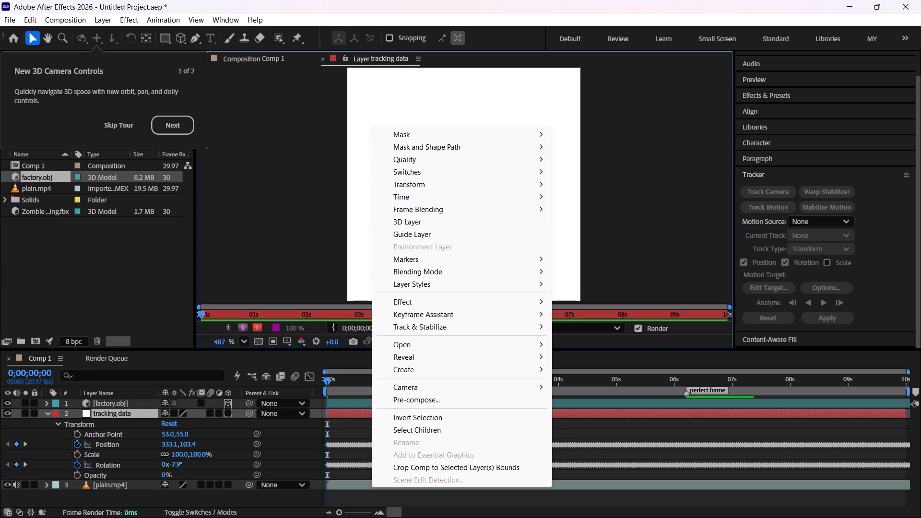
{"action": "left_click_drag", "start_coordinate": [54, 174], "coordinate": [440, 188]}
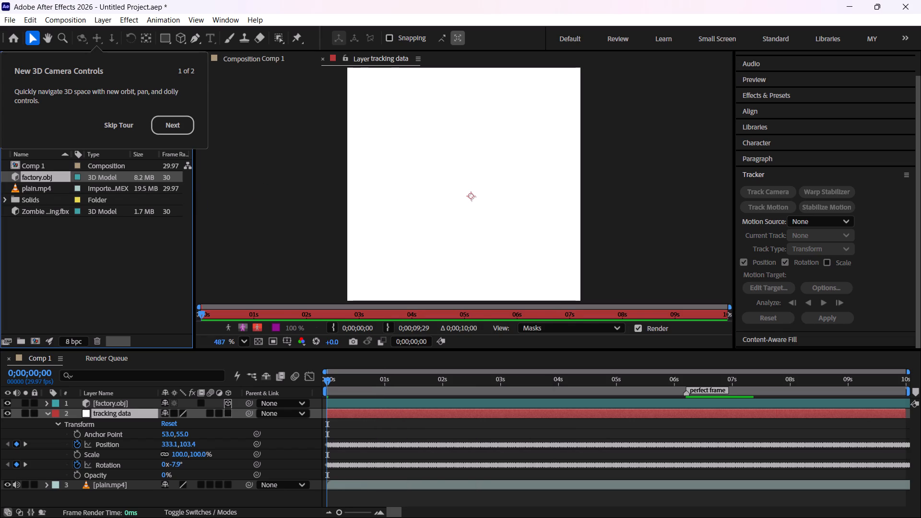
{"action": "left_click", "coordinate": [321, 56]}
Delete the factory.obj layer from Comp 1.
{"action": "left_click", "coordinate": [302, 274]}
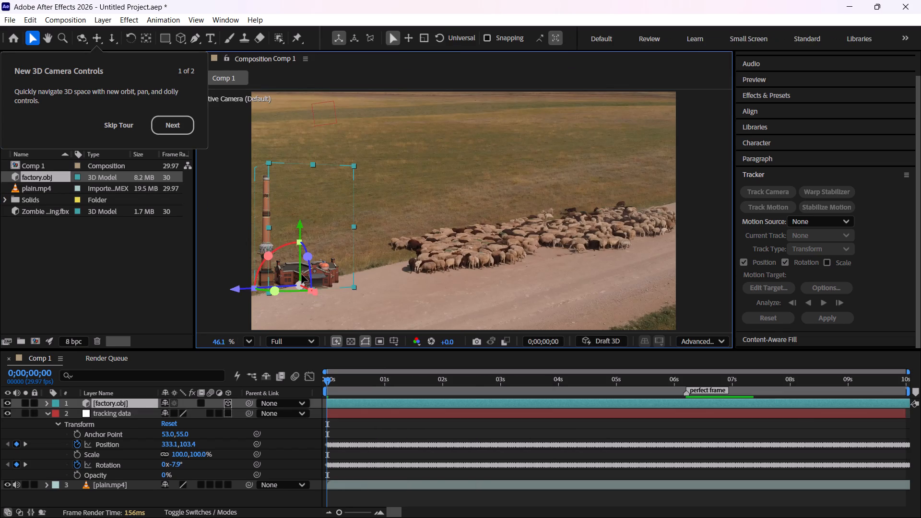
{"action": "scroll", "coordinate": [302, 274], "scroll_direction": "right", "scroll_amount": 15}
{"action": "key", "text": "BackSpace"}
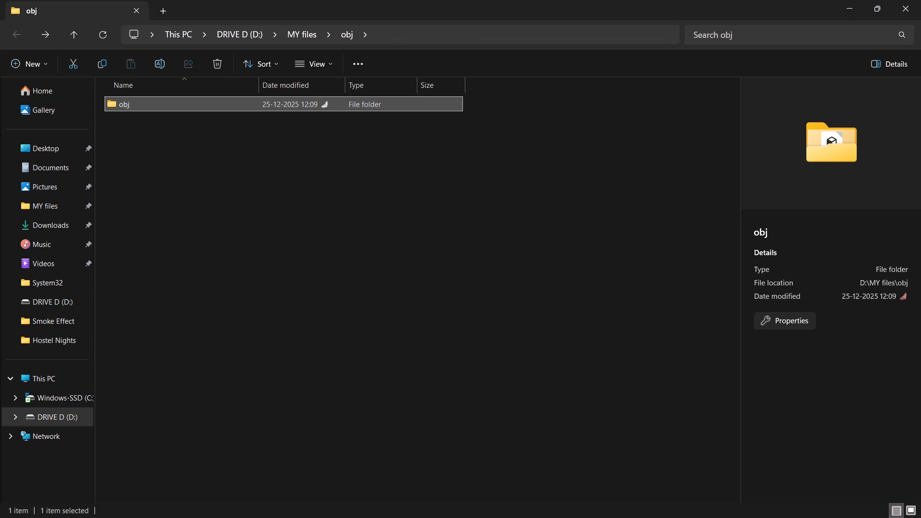
{"action": "left_click", "coordinate": [527, 506]}
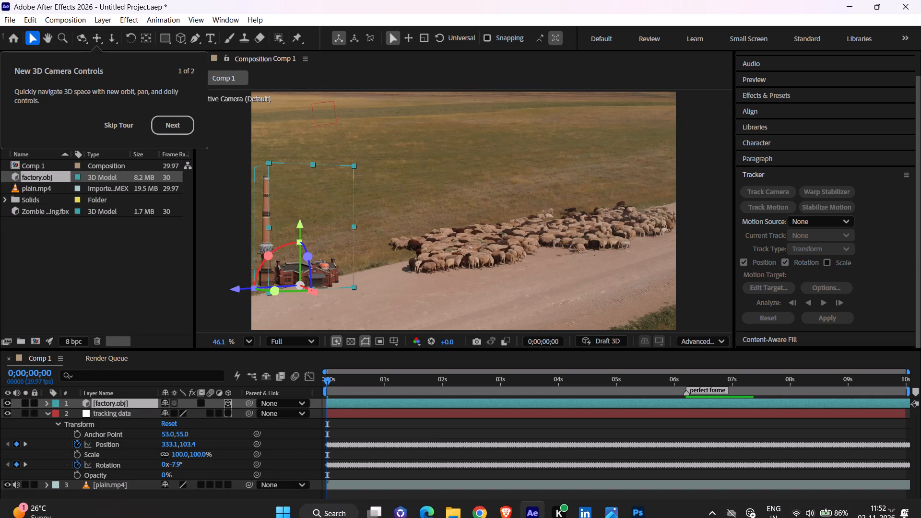
{"action": "key", "text": "BackSpace"}
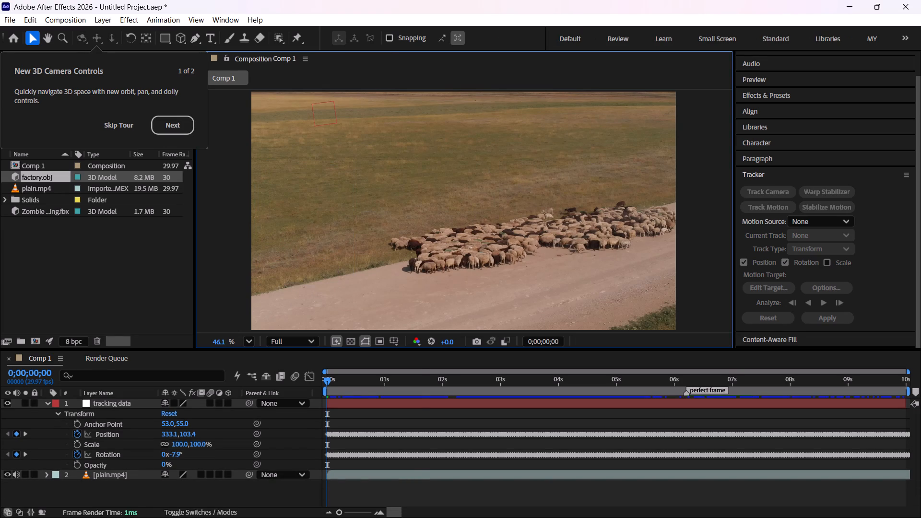
{"action": "left_click_drag", "start_coordinate": [422, 375], "coordinate": [260, 367]}
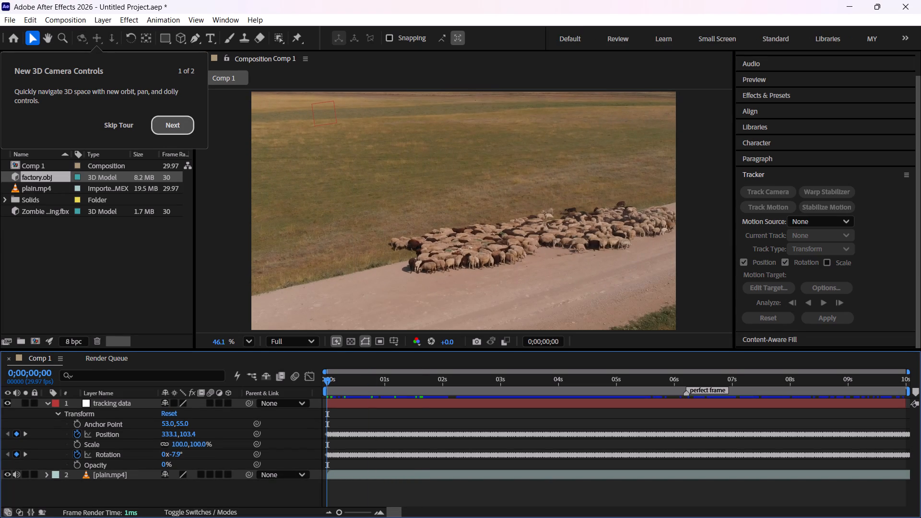
Skip the New 3D Camera Controls tour.
{"action": "left_click", "coordinate": [244, 134]}
{"action": "left_click", "coordinate": [131, 230]}
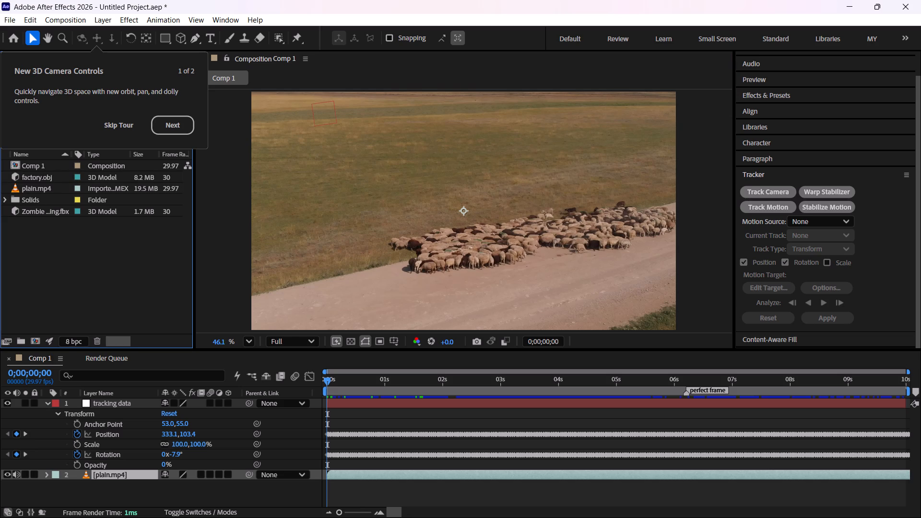
{"action": "left_click", "coordinate": [118, 127]}
{"action": "left_click", "coordinate": [157, 263]}
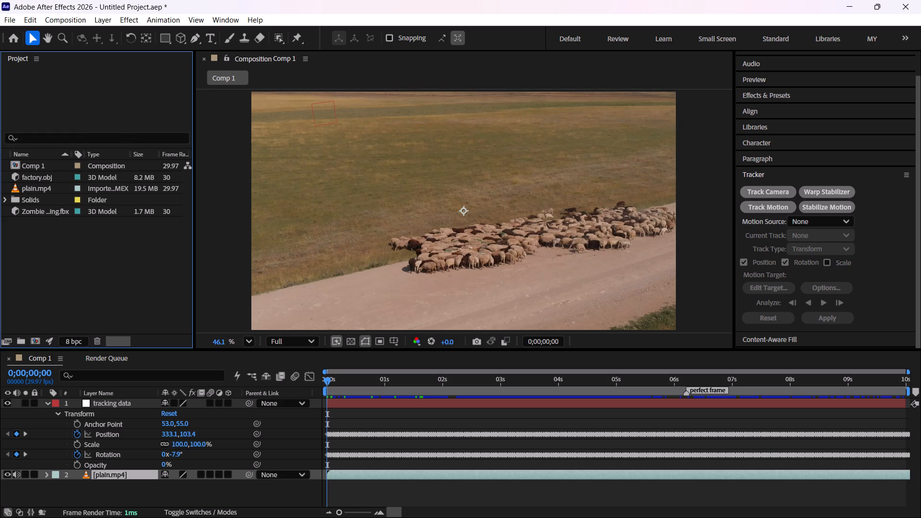
Look through the 3D preferences, the workspace and window options, and the layer commands.
{"action": "left_click", "coordinate": [61, 16]}
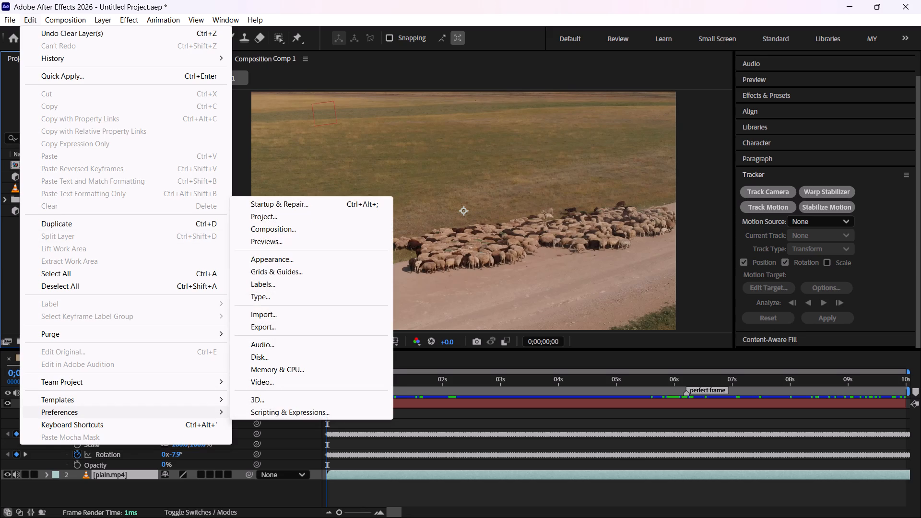
{"action": "left_click", "coordinate": [259, 399]}
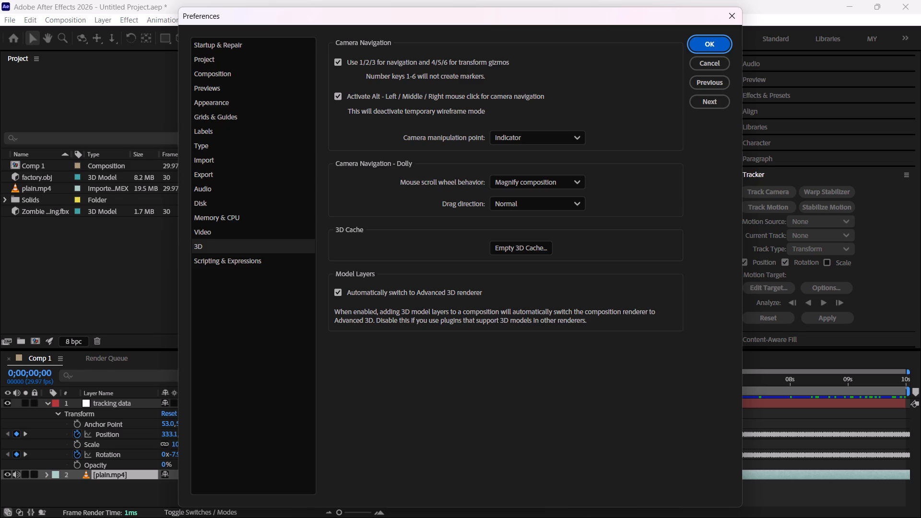
{"action": "left_click", "coordinate": [720, 49]}
{"action": "left_click", "coordinate": [227, 17]}
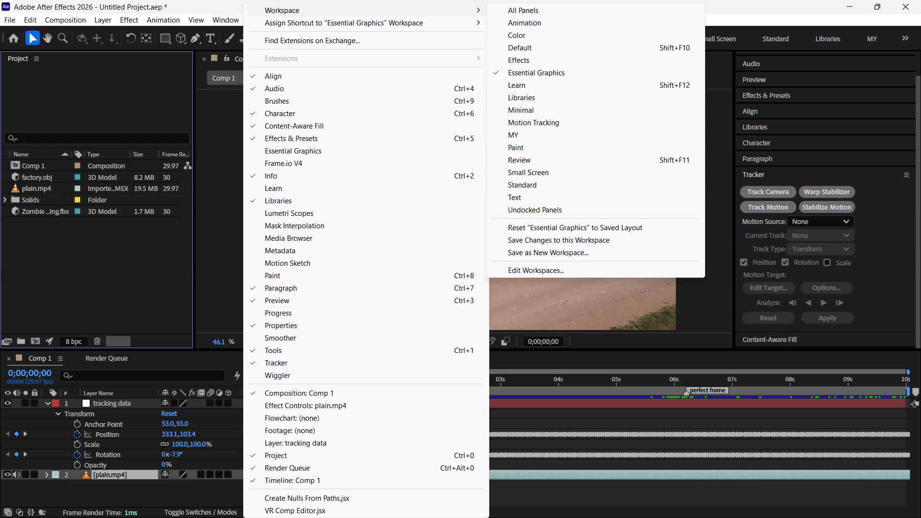
{"action": "left_click", "coordinate": [115, 93]}
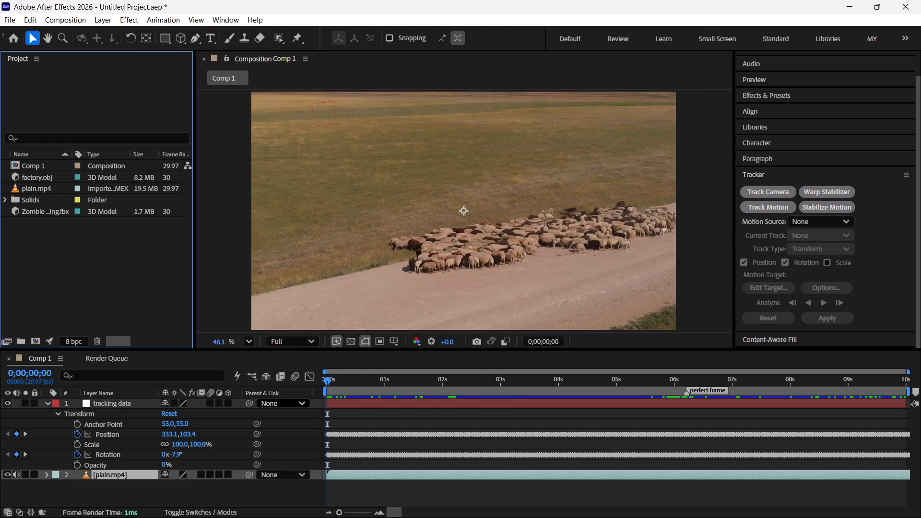
{"action": "left_click", "coordinate": [149, 18]}
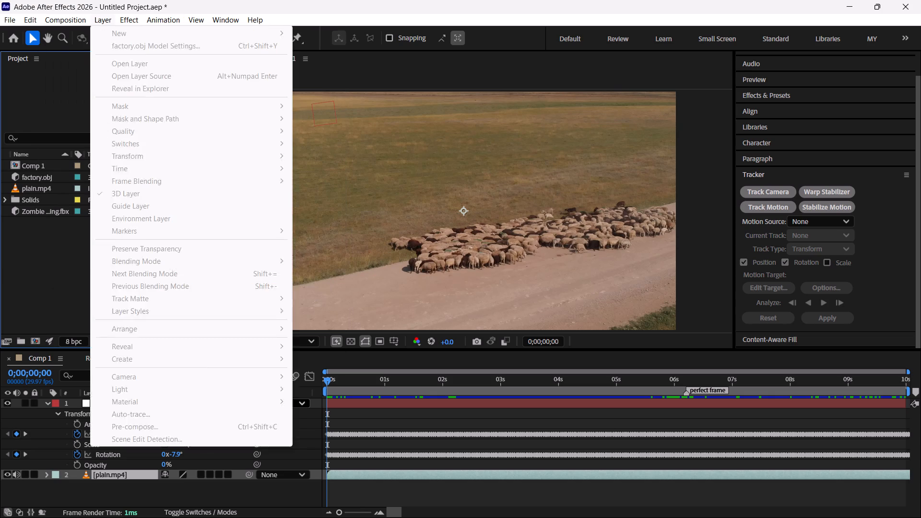
{"action": "left_click", "coordinate": [7, 267]}
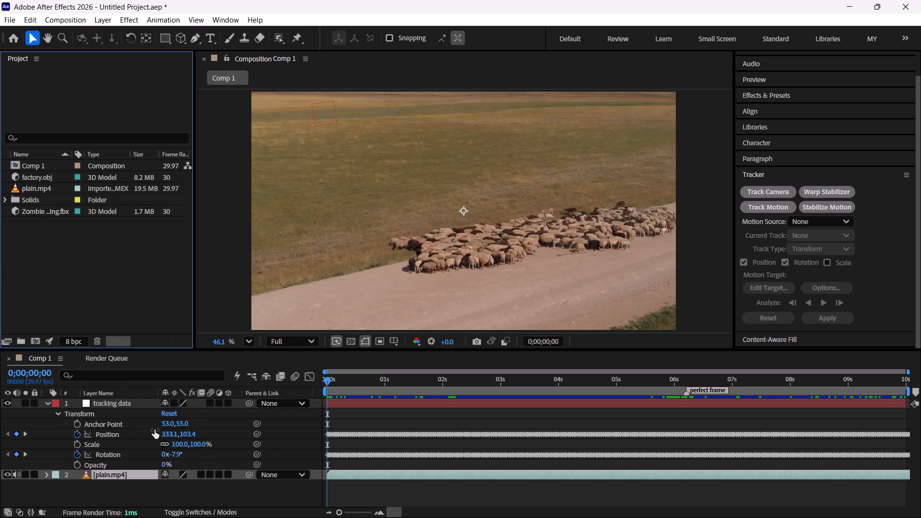
Make the tracking data layer a 3D layer and collapse its properties.
{"action": "left_click", "coordinate": [227, 403]}
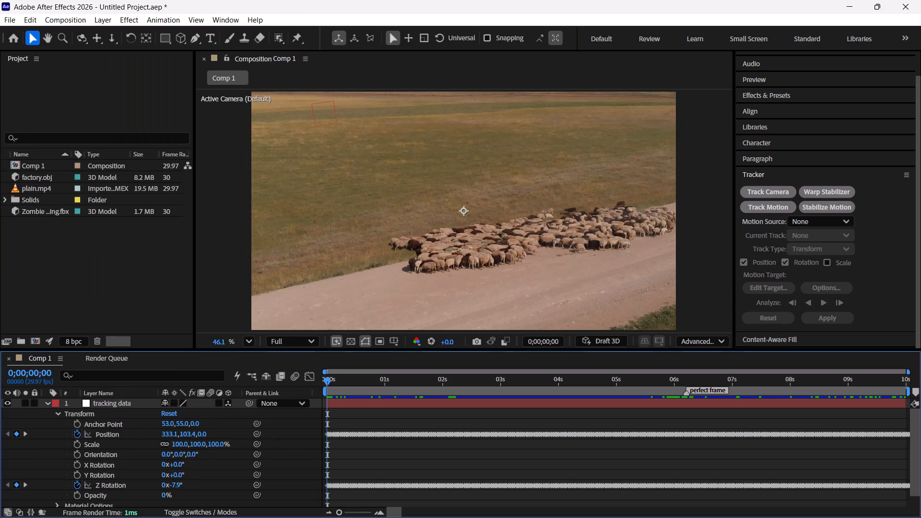
{"action": "left_click", "coordinate": [47, 403]}
{"action": "scroll", "coordinate": [69, 413], "scroll_direction": "up", "scroll_amount": 6}
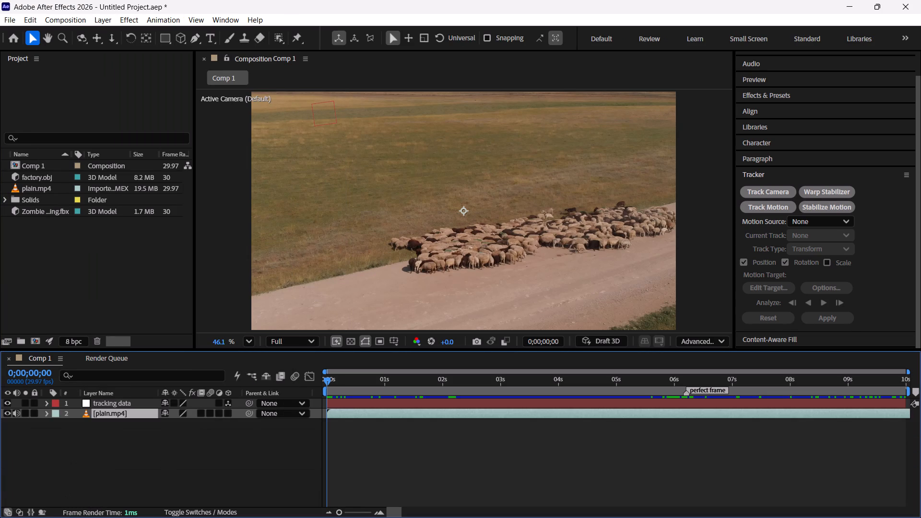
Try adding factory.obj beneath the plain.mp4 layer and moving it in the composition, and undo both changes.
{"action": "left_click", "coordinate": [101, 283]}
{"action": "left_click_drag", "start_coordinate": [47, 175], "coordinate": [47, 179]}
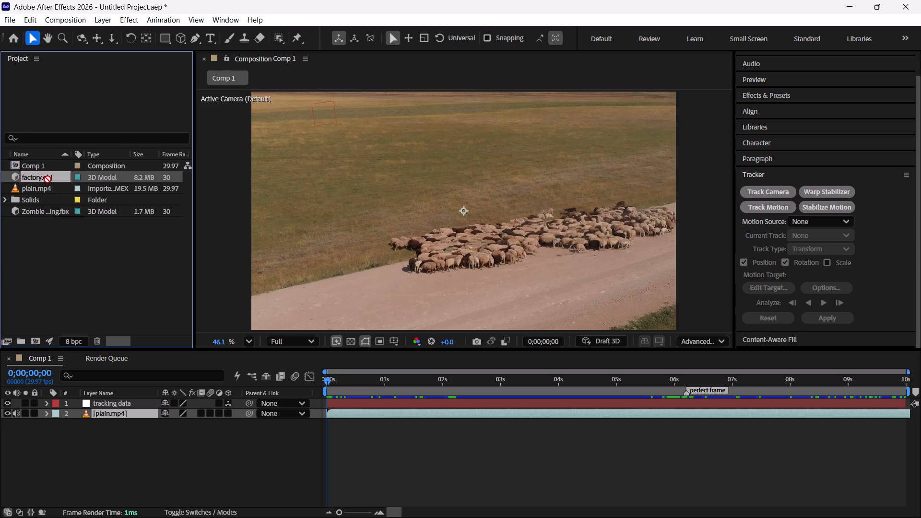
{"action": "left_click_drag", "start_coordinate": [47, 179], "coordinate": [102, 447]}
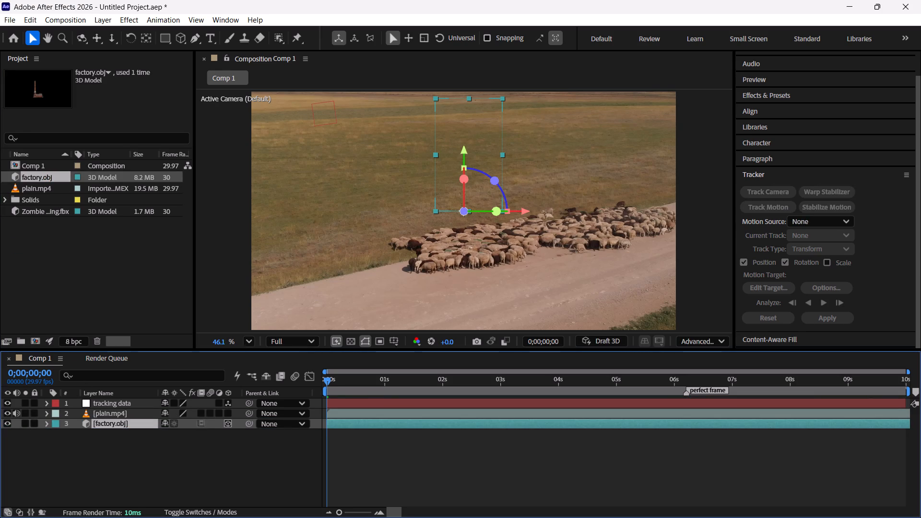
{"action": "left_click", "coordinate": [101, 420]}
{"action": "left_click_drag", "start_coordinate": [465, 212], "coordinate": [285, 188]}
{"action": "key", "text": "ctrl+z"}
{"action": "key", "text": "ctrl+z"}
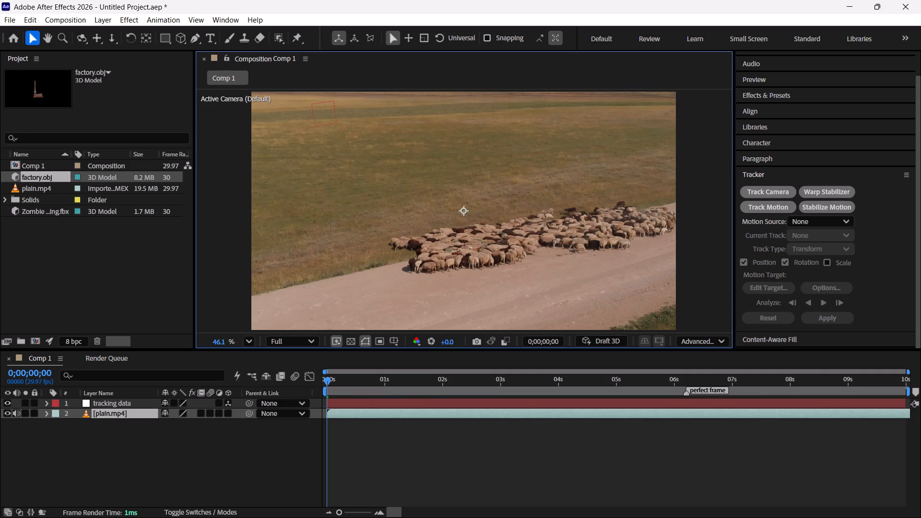
Add factory.obj to Comp 1 as the top layer and place it on the grass to the left of the sheep.
{"action": "left_click_drag", "start_coordinate": [37, 173], "coordinate": [330, 213]}
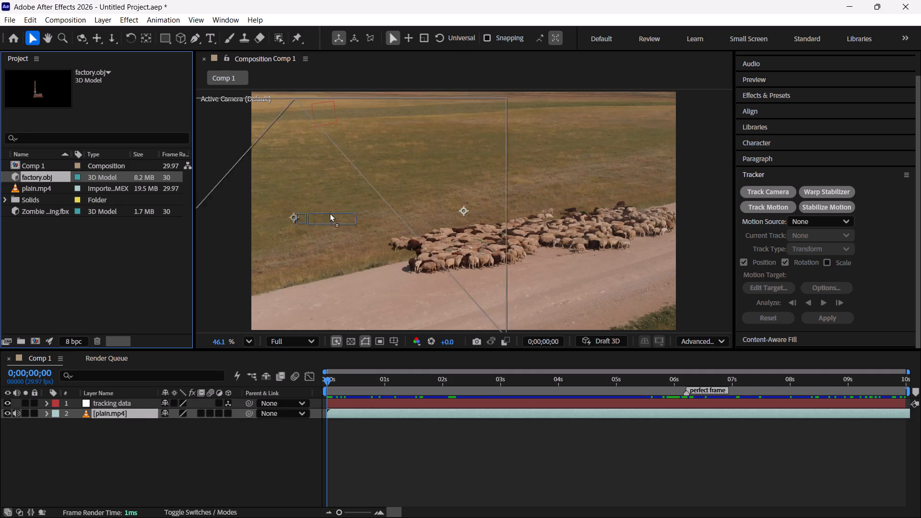
{"action": "left_click_drag", "start_coordinate": [330, 213], "coordinate": [345, 200]}
{"action": "left_click_drag", "start_coordinate": [464, 209], "coordinate": [261, 186]}
{"action": "left_click_drag", "start_coordinate": [440, 198], "coordinate": [292, 246]}
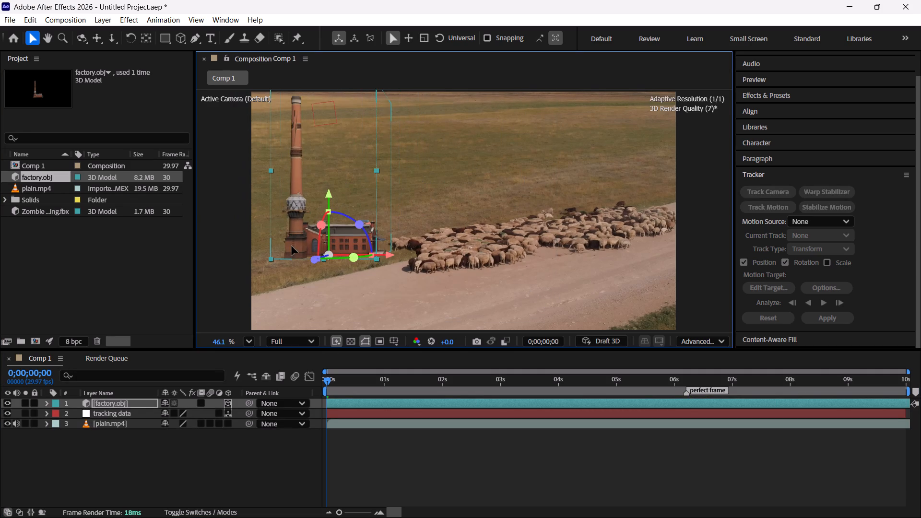
{"action": "left_click_drag", "start_coordinate": [292, 246], "coordinate": [288, 247]}
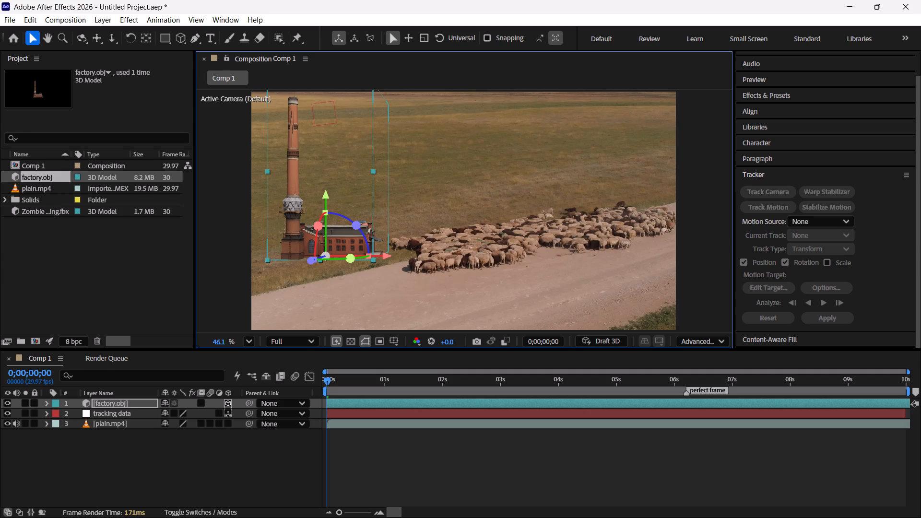
Make the plain.mp4 layer a 3D layer, keeping the tracking data layer 3D as well.
{"action": "left_click", "coordinate": [227, 412]}
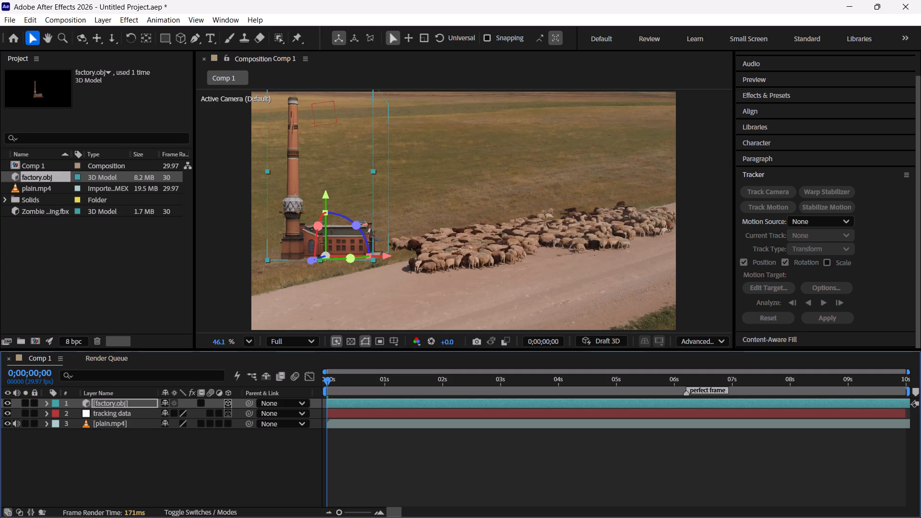
{"action": "left_click", "coordinate": [228, 413]}
{"action": "left_click", "coordinate": [227, 422]}
{"action": "left_click", "coordinate": [413, 447]}
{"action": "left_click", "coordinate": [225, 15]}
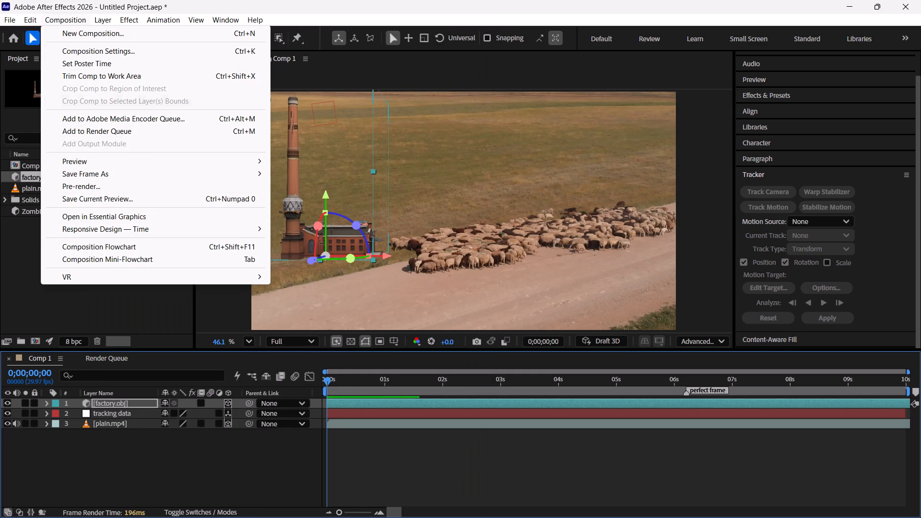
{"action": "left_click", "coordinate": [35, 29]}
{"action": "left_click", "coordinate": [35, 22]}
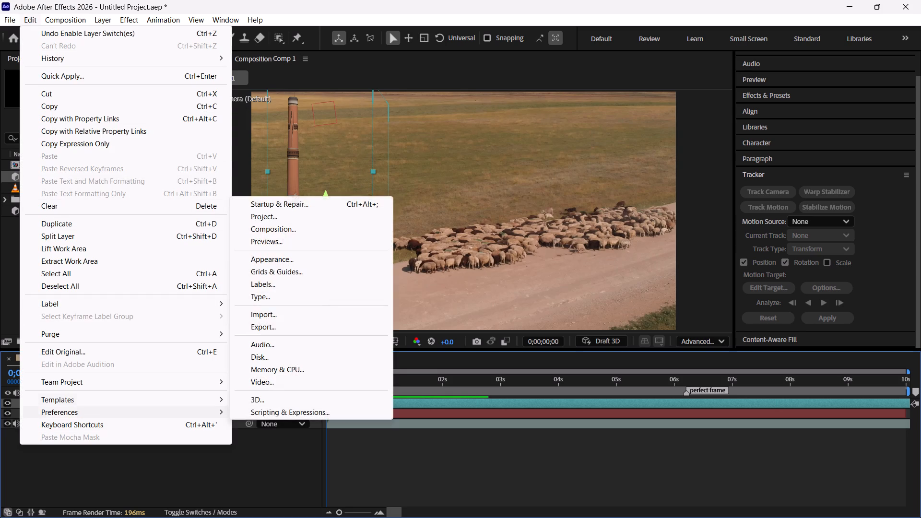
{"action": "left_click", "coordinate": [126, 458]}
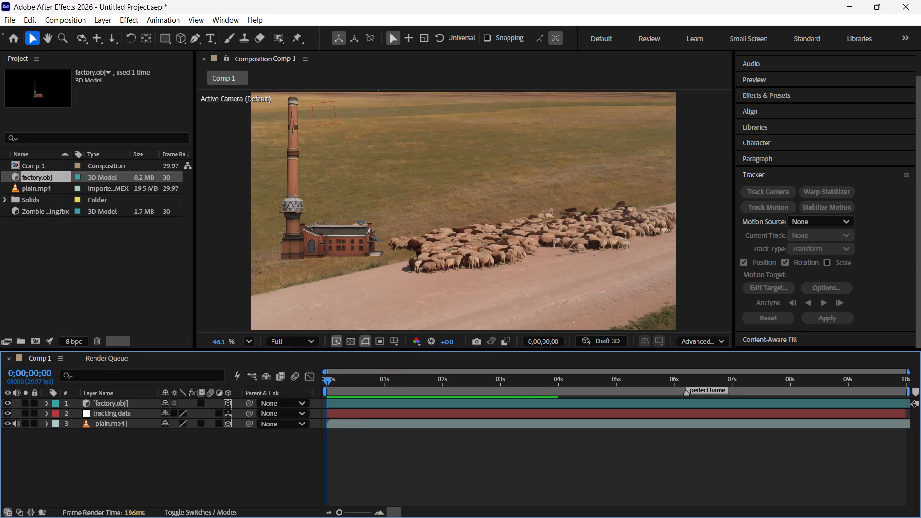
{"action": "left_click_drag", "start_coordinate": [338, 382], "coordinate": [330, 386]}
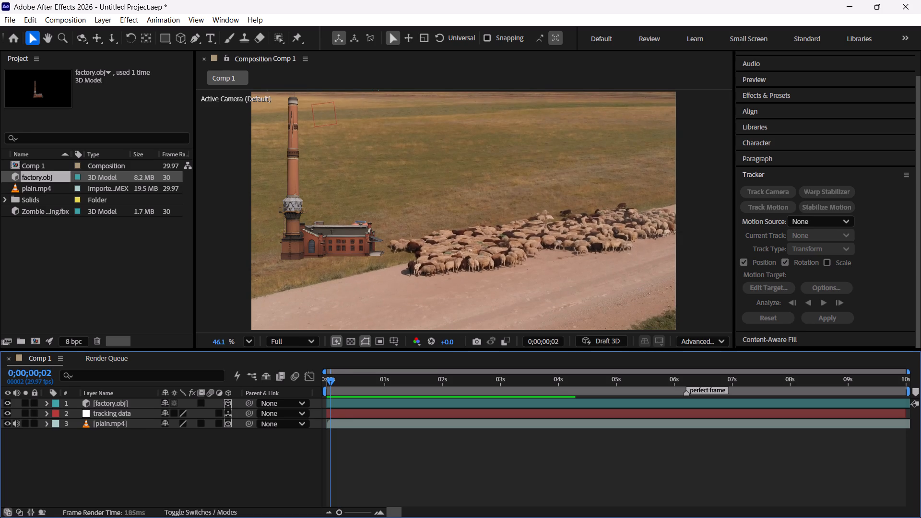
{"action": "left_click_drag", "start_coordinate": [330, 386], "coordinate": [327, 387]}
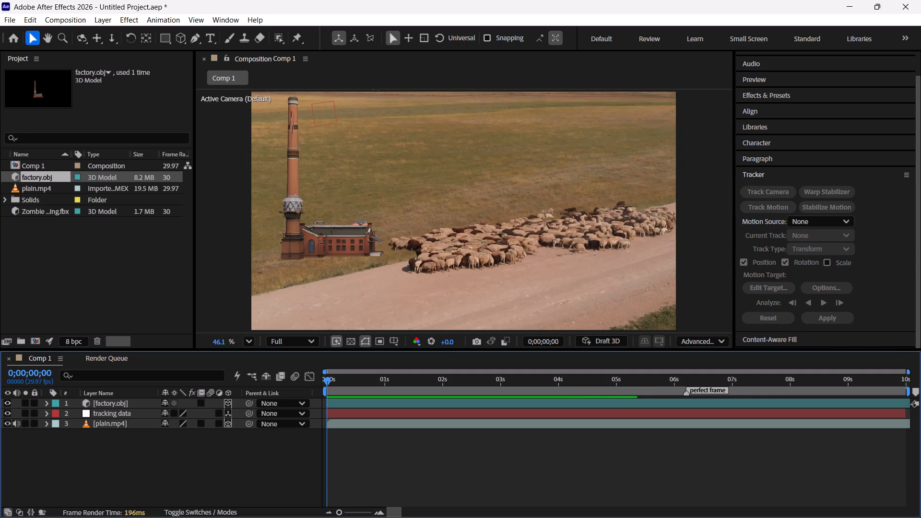
Lower the factory onto the grass beside the road, turn it about its vertical axis, and shift it toward the frame's left edge.
{"action": "left_click_drag", "start_coordinate": [333, 238], "coordinate": [349, 254]}
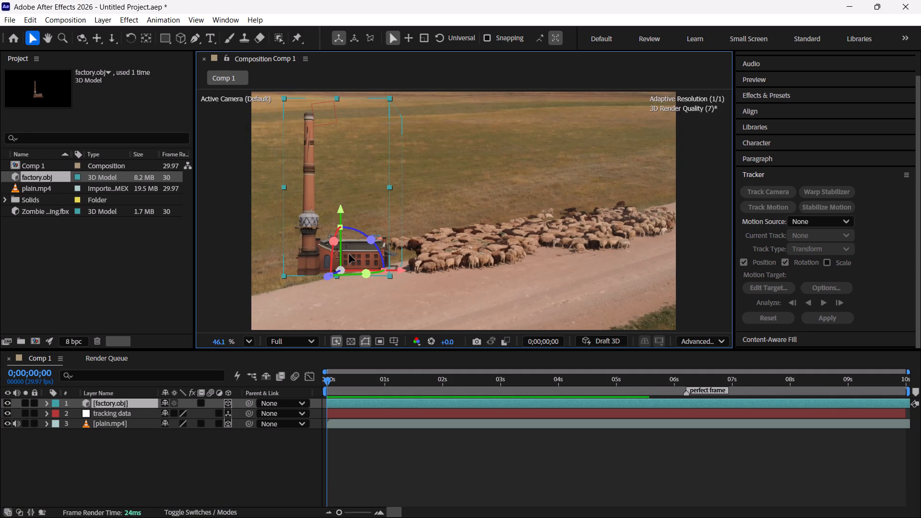
{"action": "left_click_drag", "start_coordinate": [349, 254], "coordinate": [349, 249]}
{"action": "left_click_drag", "start_coordinate": [350, 269], "coordinate": [330, 274]}
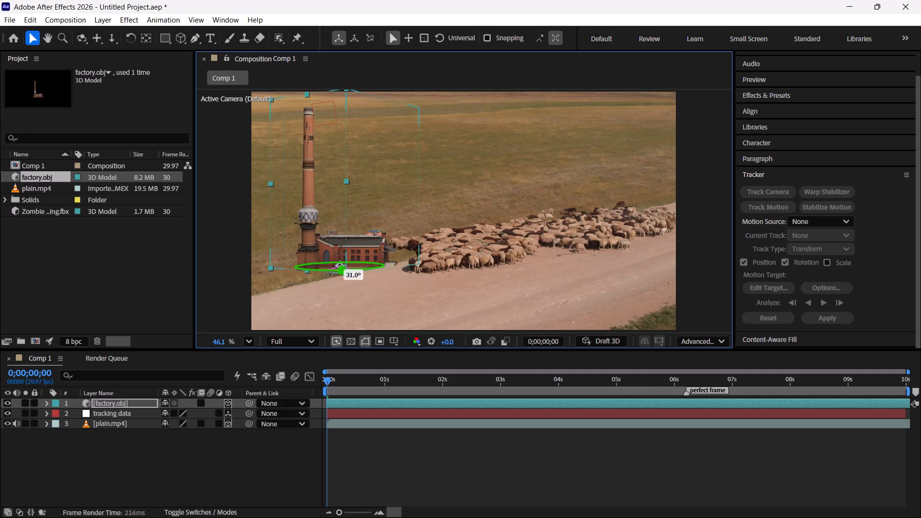
{"action": "left_click_drag", "start_coordinate": [330, 274], "coordinate": [292, 250]}
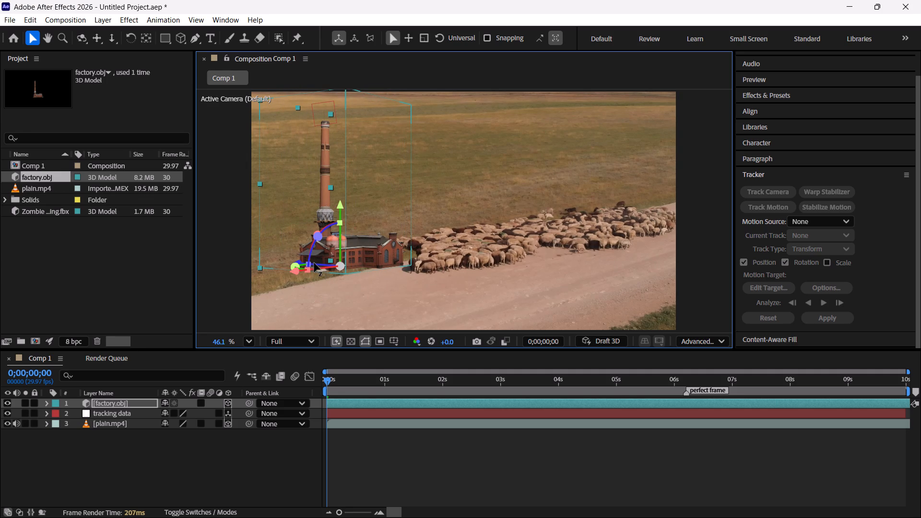
{"action": "left_click_drag", "start_coordinate": [324, 269], "coordinate": [332, 267]}
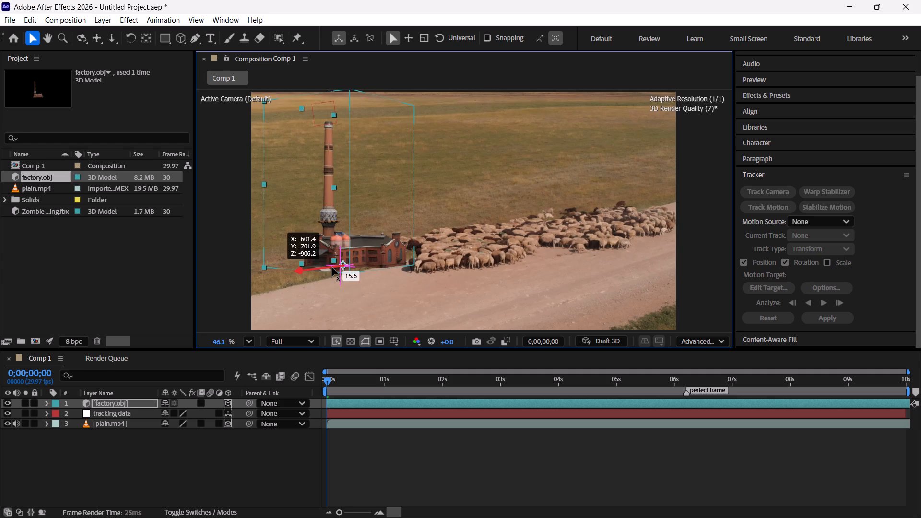
{"action": "left_click_drag", "start_coordinate": [332, 267], "coordinate": [306, 233]}
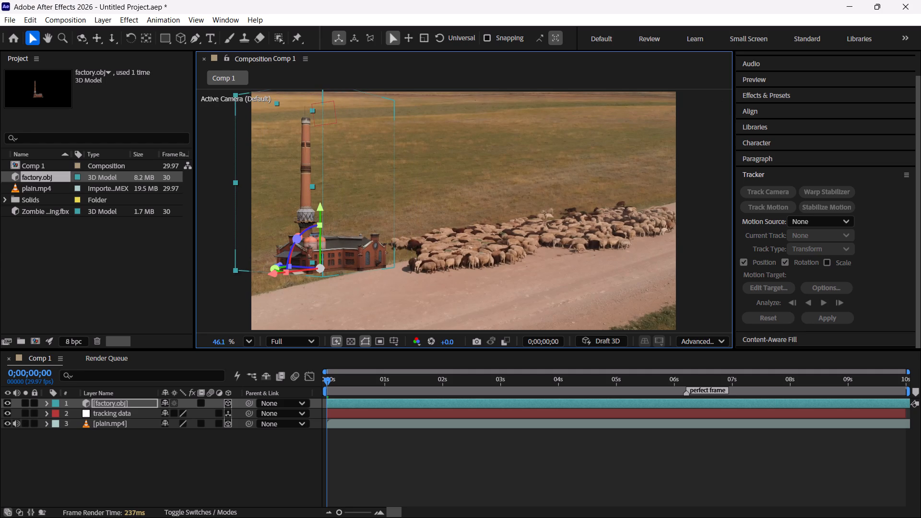
Reveal the factory.obj layer's transform values and set its Y position to 553.9 and Z position to -468.7.
{"action": "left_click", "coordinate": [50, 398]}
{"action": "left_click", "coordinate": [48, 400]}
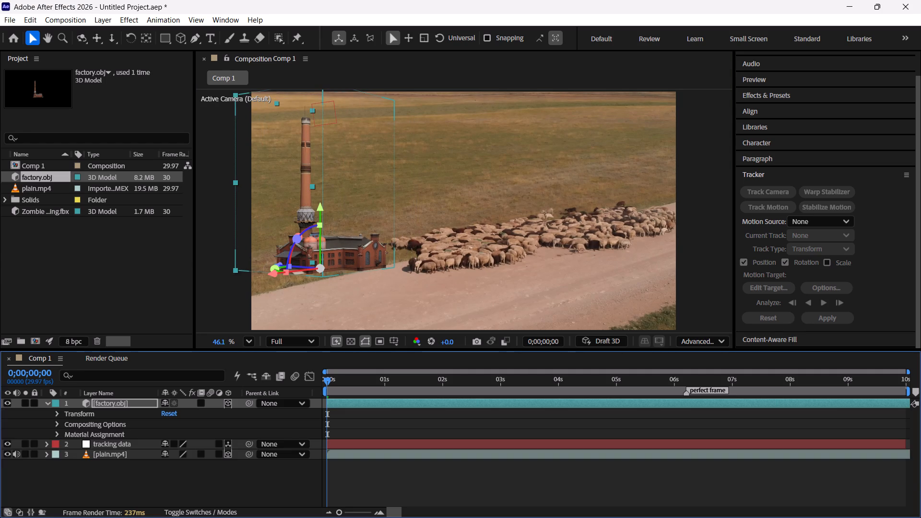
{"action": "left_click", "coordinate": [55, 411]}
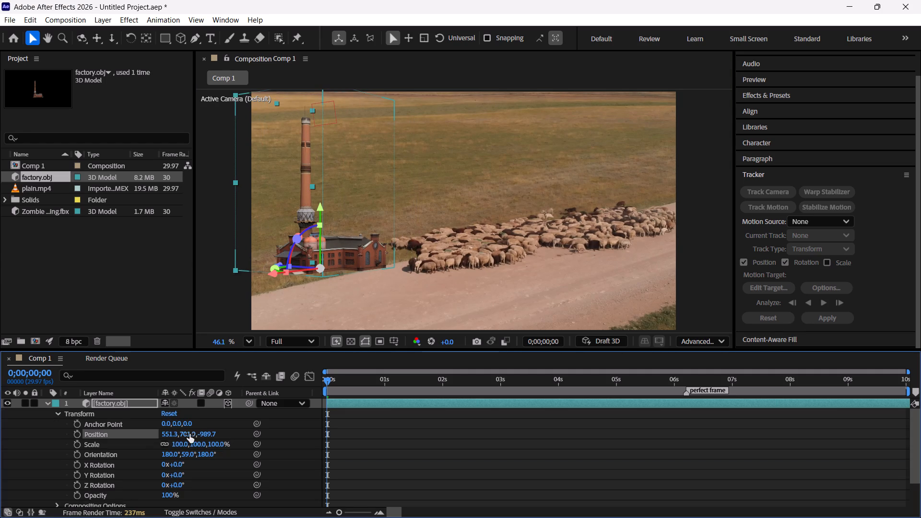
{"action": "left_click_drag", "start_coordinate": [189, 434], "coordinate": [99, 450]}
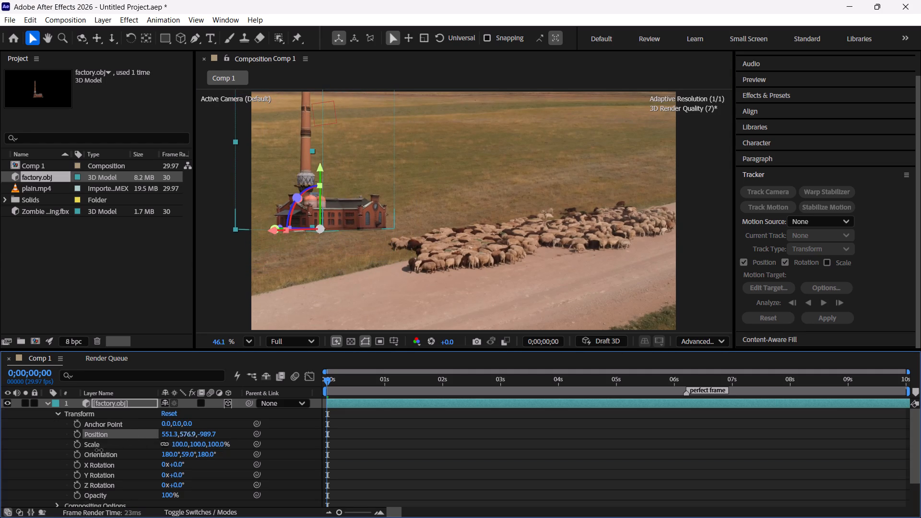
{"action": "left_click_drag", "start_coordinate": [99, 450], "coordinate": [85, 450]}
{"action": "left_click_drag", "start_coordinate": [207, 431], "coordinate": [213, 430]}
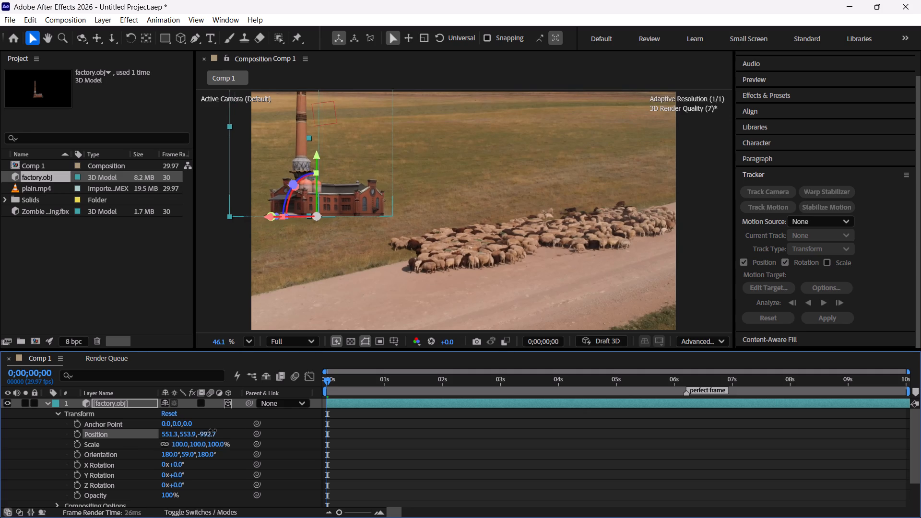
{"action": "left_click_drag", "start_coordinate": [213, 430], "coordinate": [530, 391]}
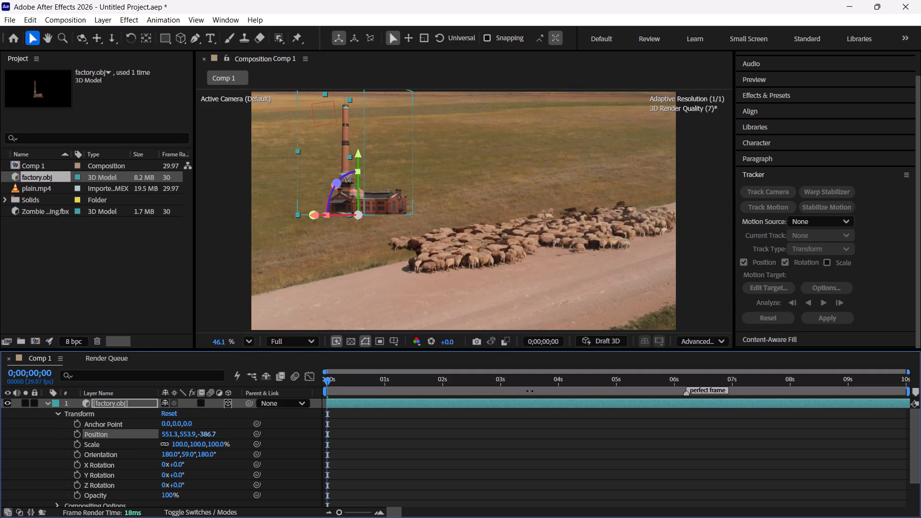
{"action": "left_click_drag", "start_coordinate": [530, 391], "coordinate": [436, 373]}
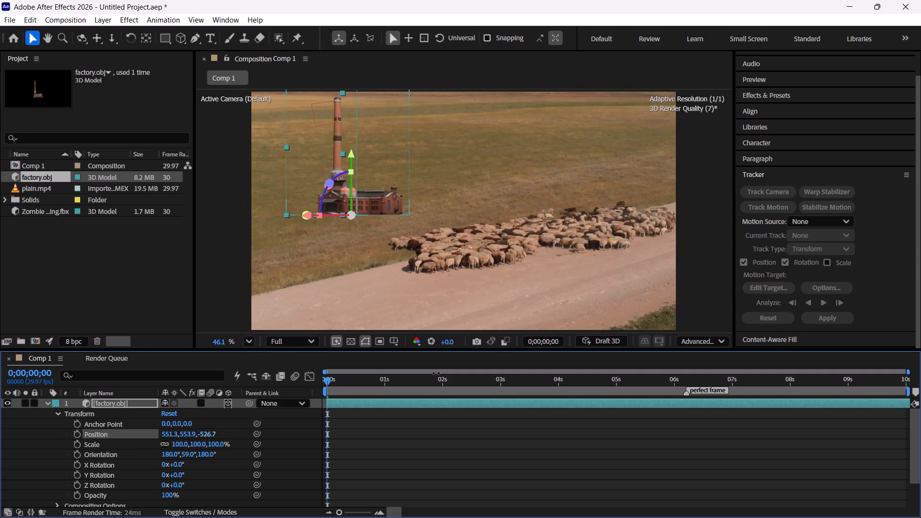
{"action": "left_click_drag", "start_coordinate": [436, 373], "coordinate": [456, 367]}
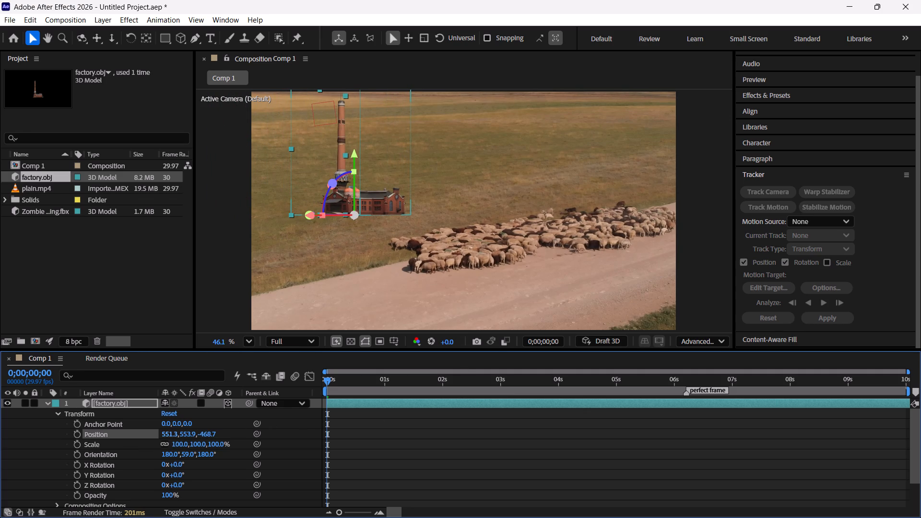
Scale the factory.obj layer up uniformly to 256%.
{"action": "left_click_drag", "start_coordinate": [197, 442], "coordinate": [208, 438]}
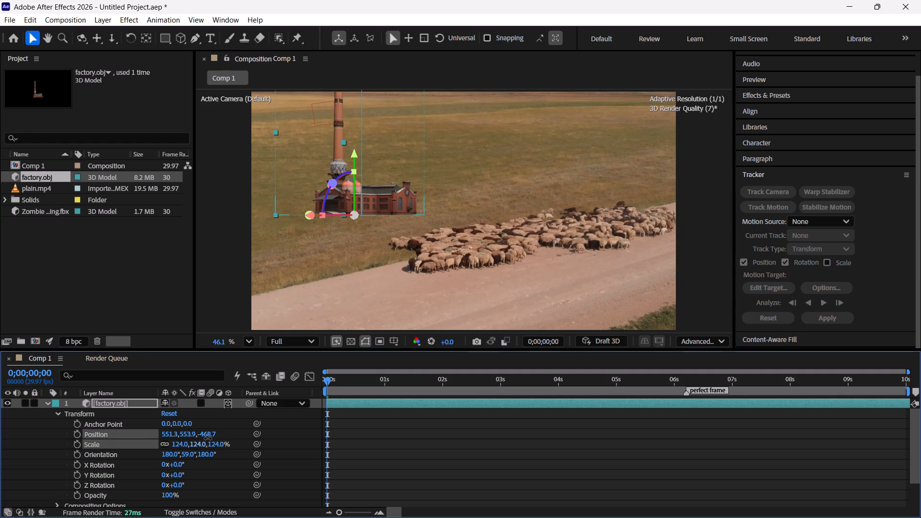
{"action": "left_click_drag", "start_coordinate": [208, 438], "coordinate": [202, 439]}
{"action": "left_click_drag", "start_coordinate": [218, 445], "coordinate": [323, 434]}
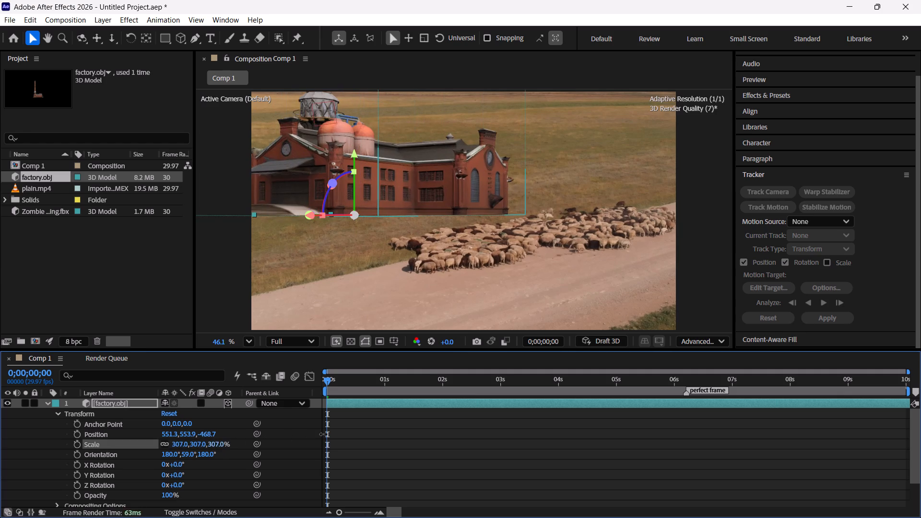
{"action": "left_click_drag", "start_coordinate": [323, 434], "coordinate": [298, 440]}
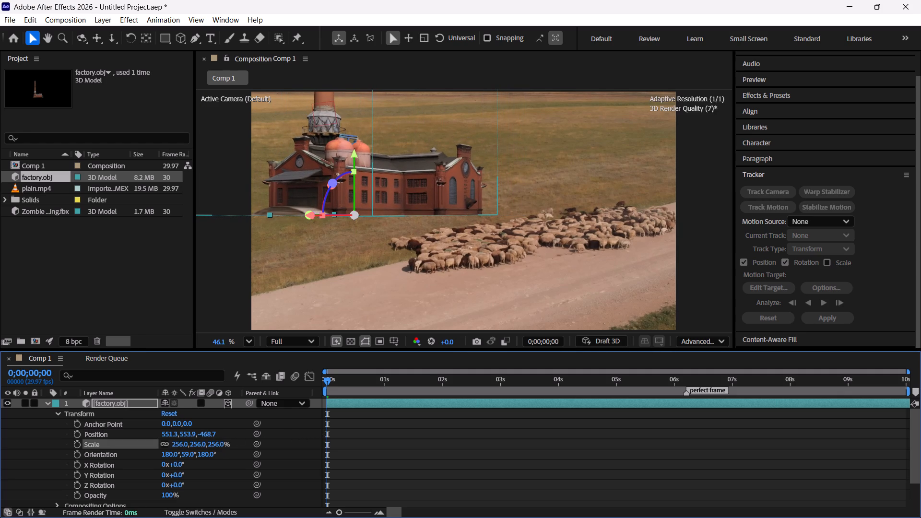
Tilt the factory about its Z axis to an orientation of about 183.9° to match the slope of the field.
{"action": "left_click_drag", "start_coordinate": [328, 201], "coordinate": [331, 210]}
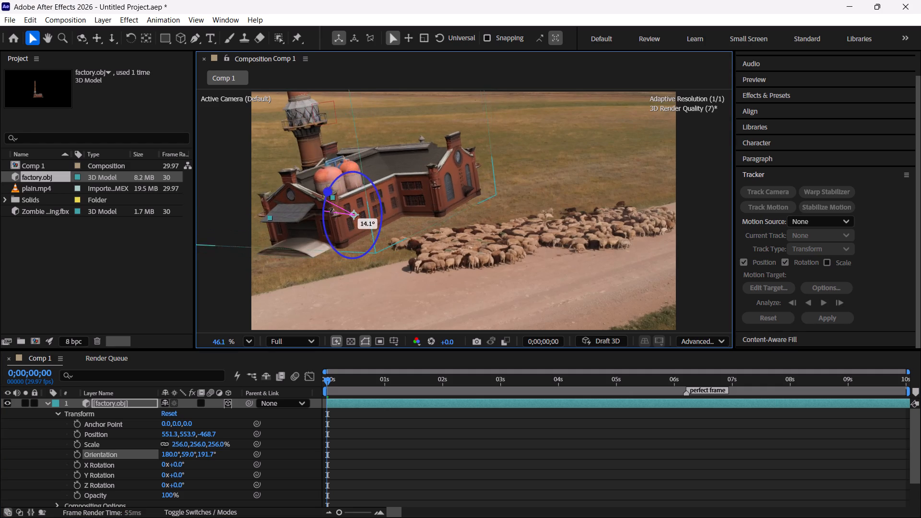
{"action": "left_click_drag", "start_coordinate": [331, 210], "coordinate": [331, 207]}
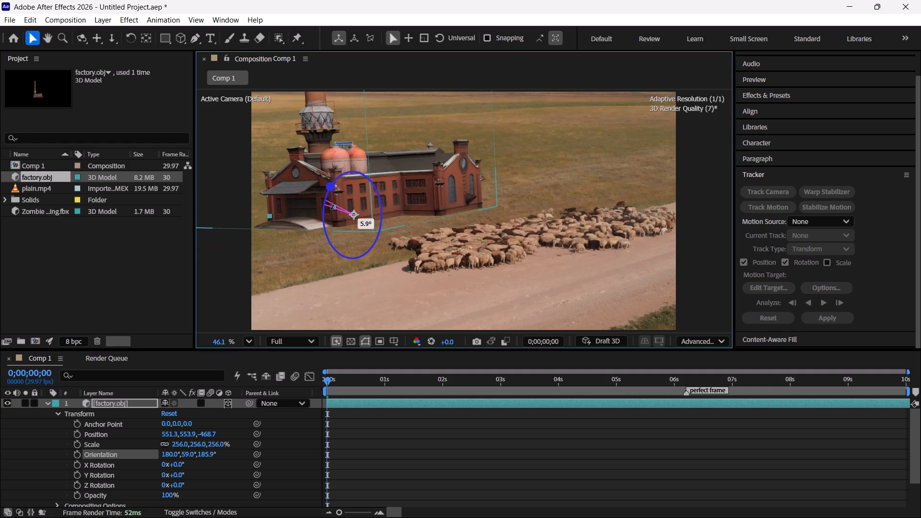
{"action": "left_click_drag", "start_coordinate": [331, 207], "coordinate": [332, 206]}
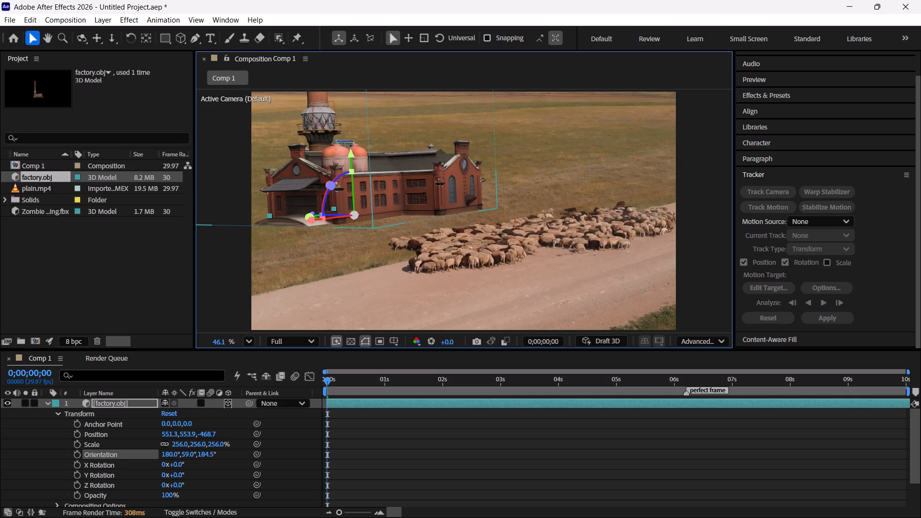
{"action": "left_click", "coordinate": [328, 202]}
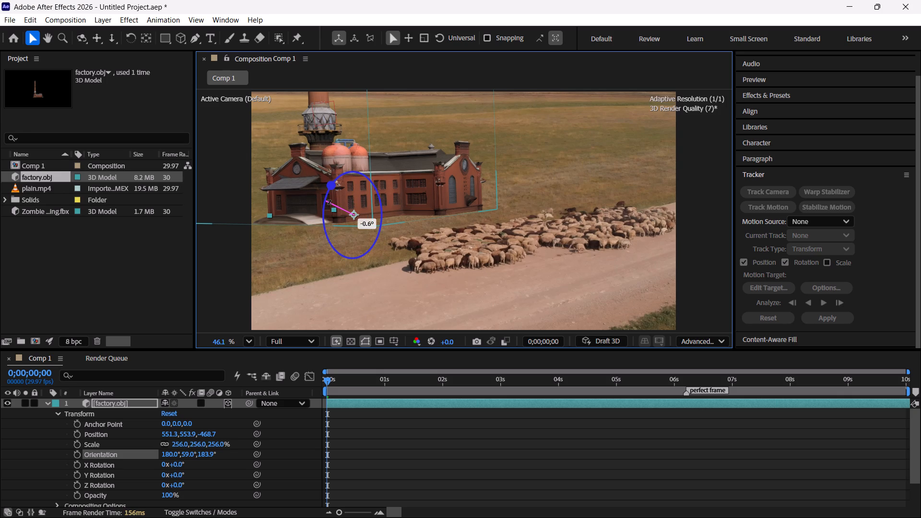
Push the factory back to a Z position of -245.7 and check its placement over the first two seconds of footage.
{"action": "left_click_drag", "start_coordinate": [209, 433], "coordinate": [418, 422]}
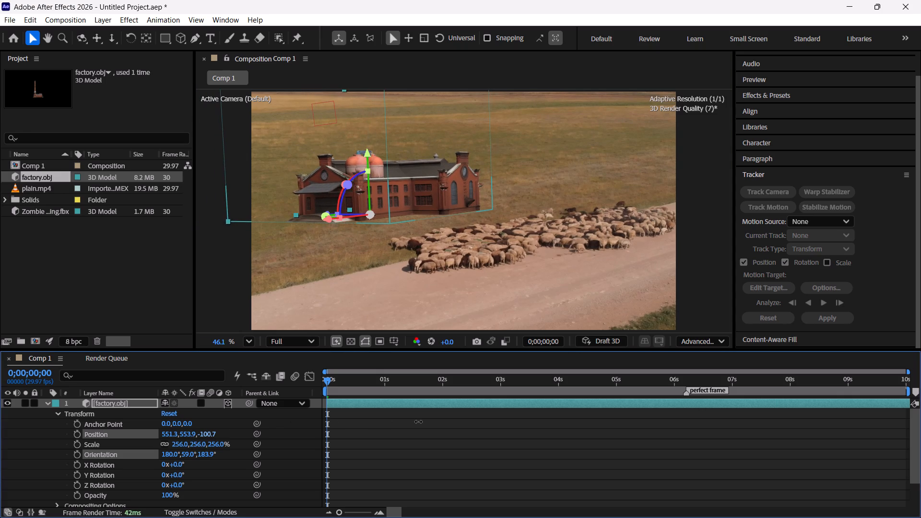
{"action": "left_click_drag", "start_coordinate": [418, 422], "coordinate": [382, 422]}
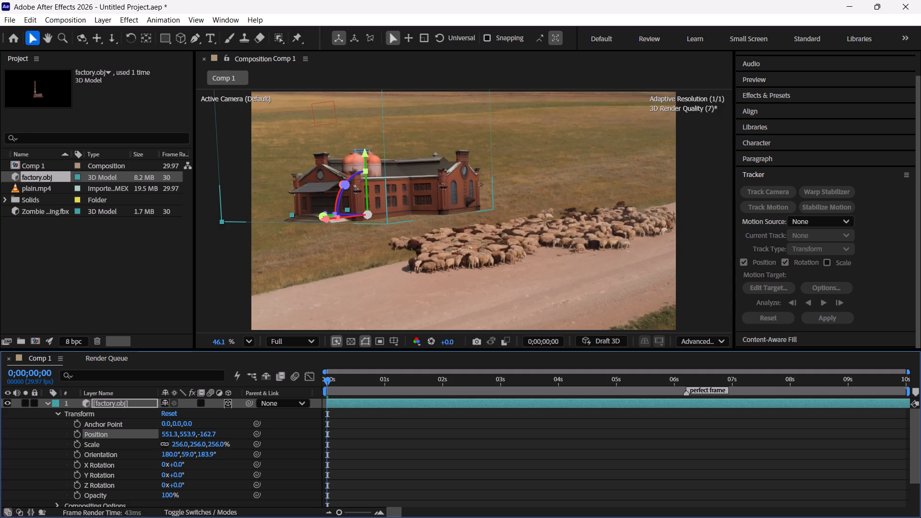
{"action": "left_click_drag", "start_coordinate": [388, 377], "coordinate": [270, 366]}
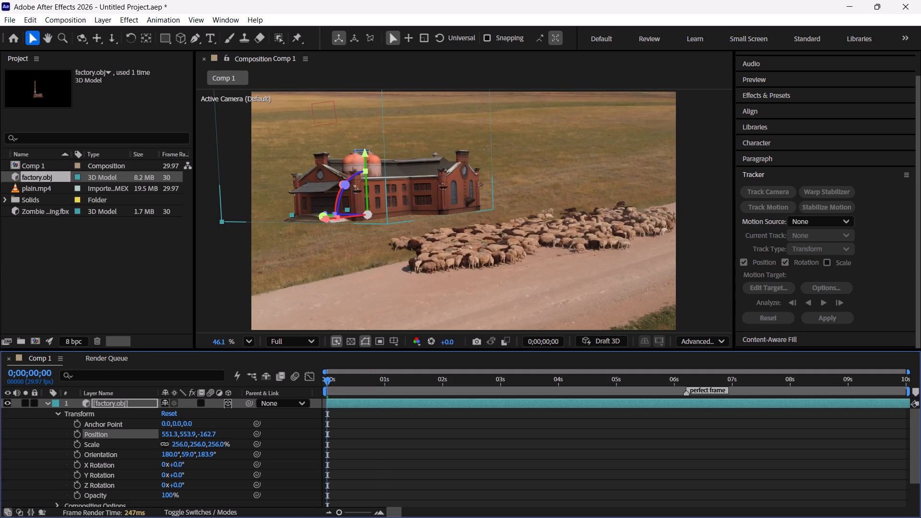
{"action": "left_click", "coordinate": [334, 265]}
{"action": "triple_click", "coordinate": [334, 116]}
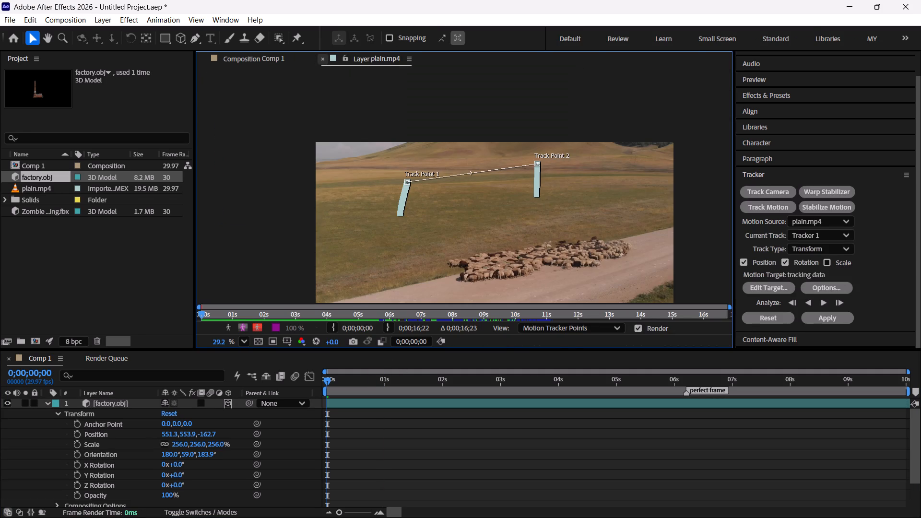
{"action": "left_click", "coordinate": [321, 61]}
{"action": "left_click_drag", "start_coordinate": [208, 433], "coordinate": [189, 435]}
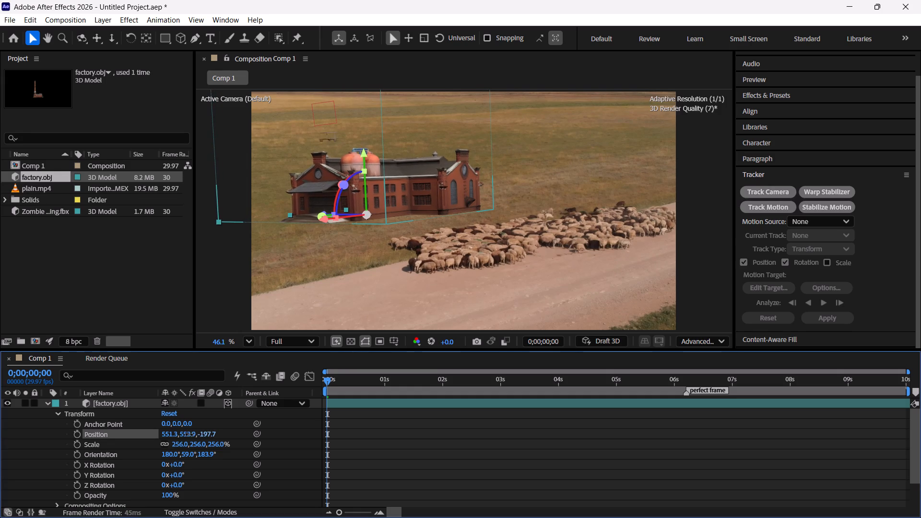
{"action": "left_click_drag", "start_coordinate": [189, 435], "coordinate": [163, 437]}
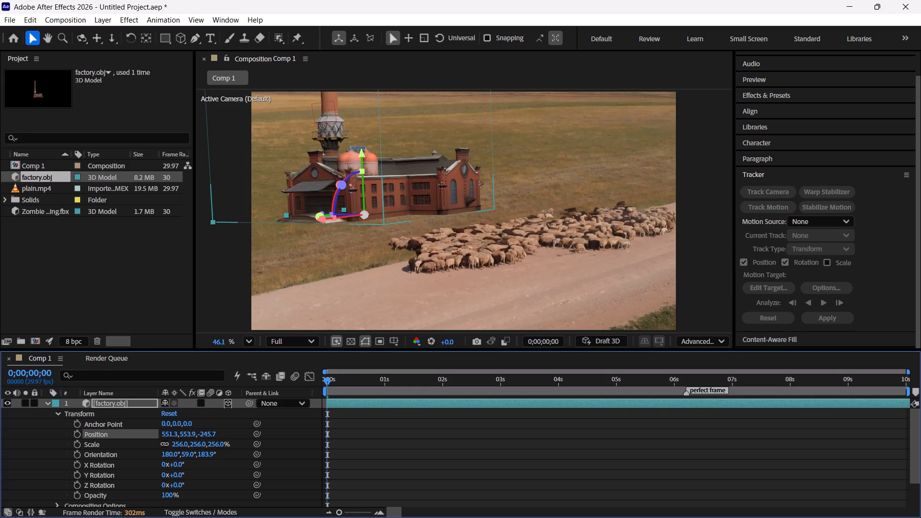
{"action": "left_click_drag", "start_coordinate": [428, 376], "coordinate": [449, 372]}
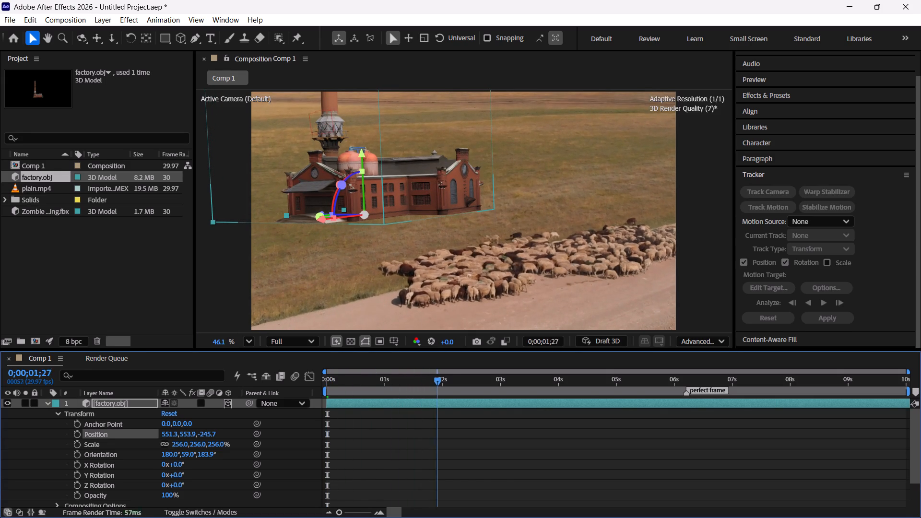
{"action": "left_click_drag", "start_coordinate": [449, 372], "coordinate": [341, 363]}
{"action": "left_click", "coordinate": [135, 309]}
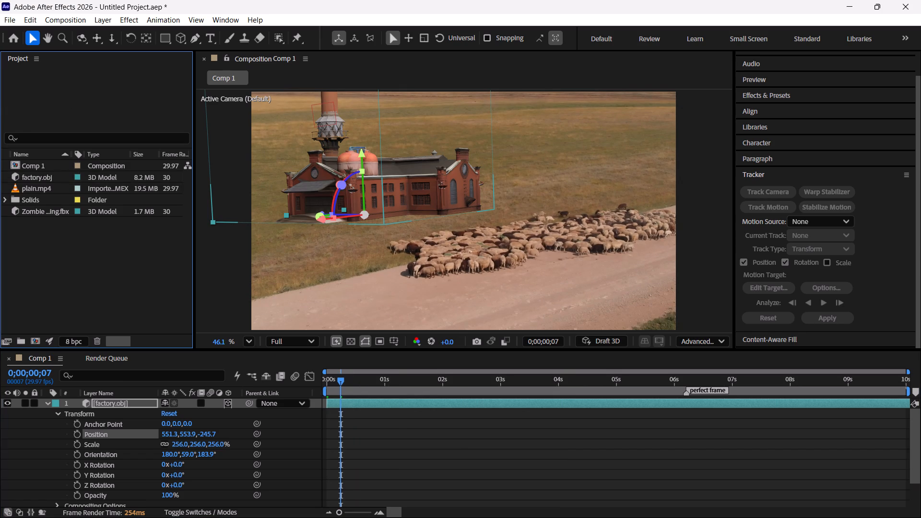
Display the Effects & Presets panel.
{"action": "left_click", "coordinate": [229, 16]}
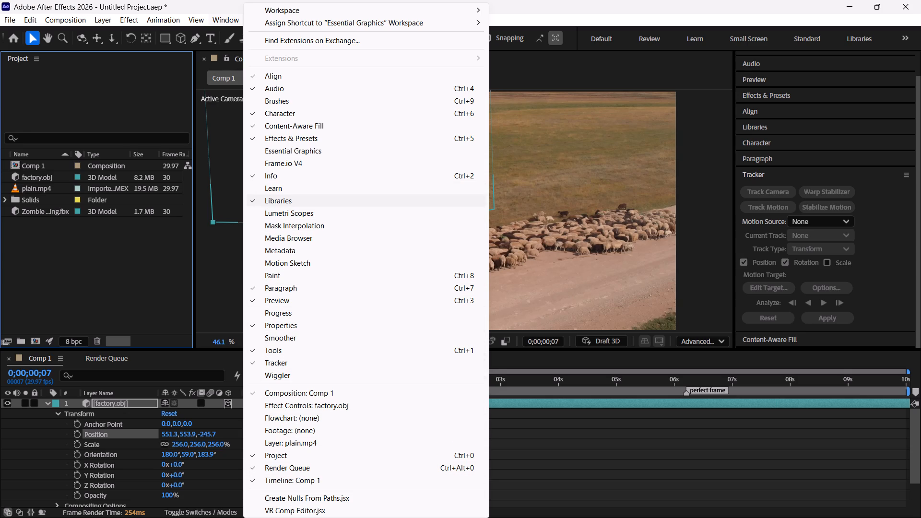
{"action": "left_click", "coordinate": [277, 141]}
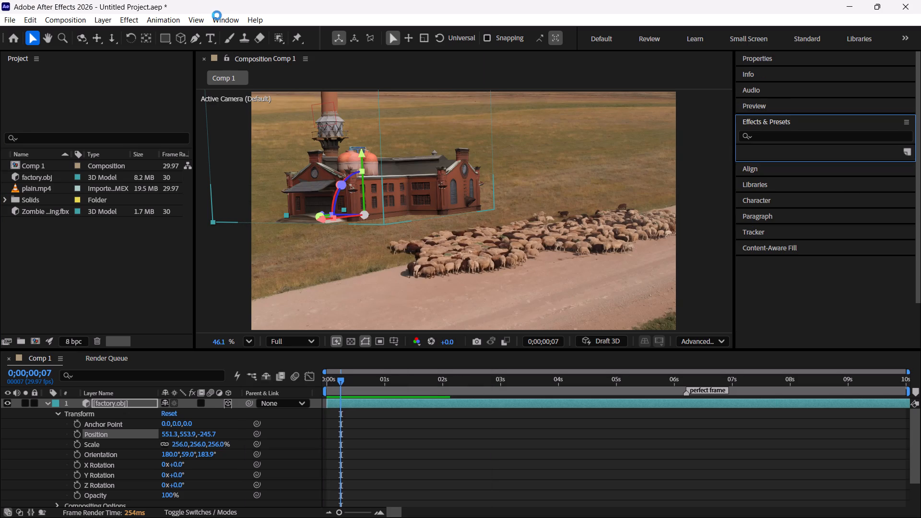
Disable the third-party Silhouette effect in the Effect Manager and restart After Effects to apply the change.
{"action": "left_click", "coordinate": [131, 20]}
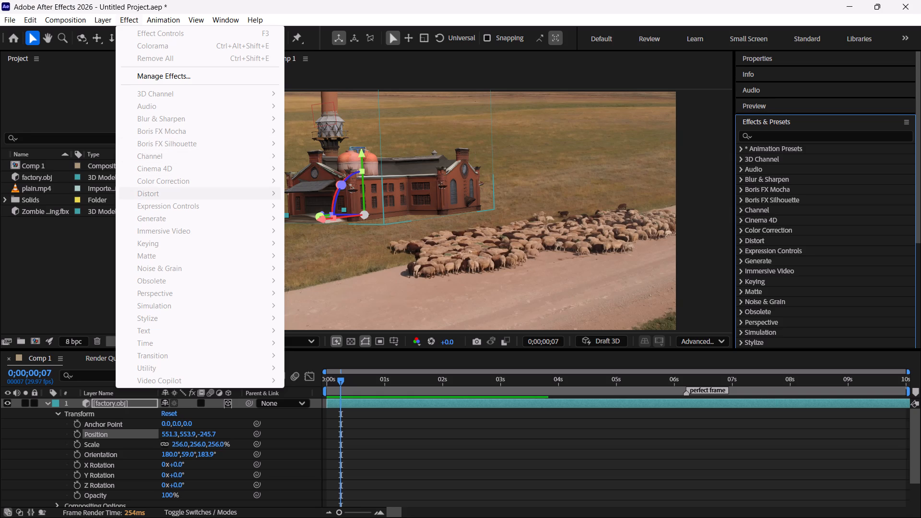
{"action": "left_click", "coordinate": [155, 78]}
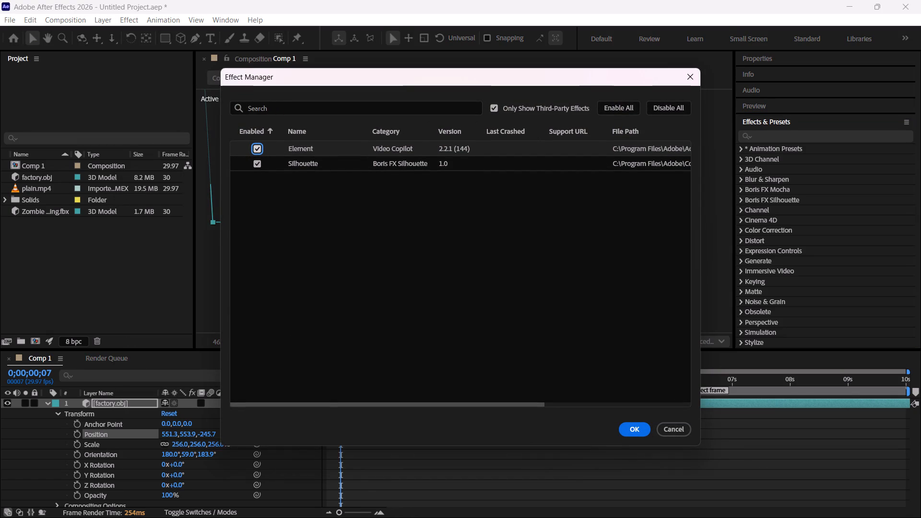
{"action": "left_click", "coordinate": [634, 428]}
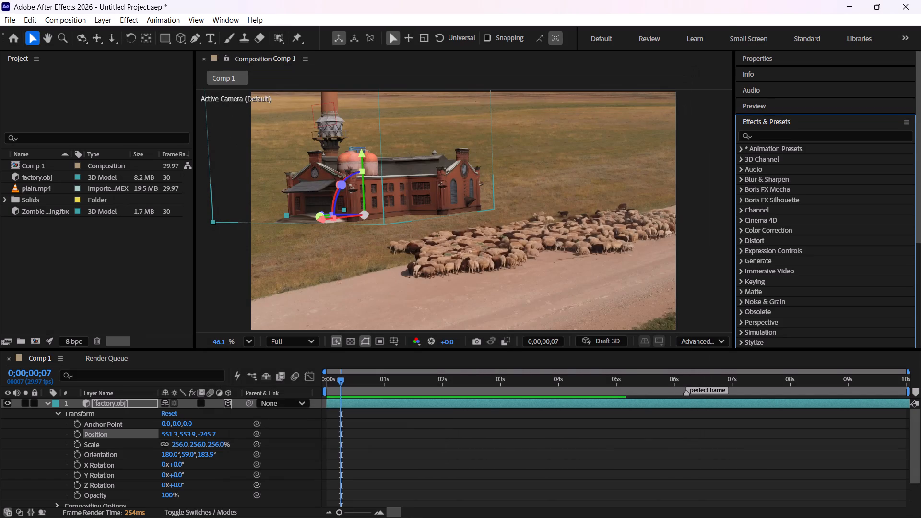
{"action": "left_click", "coordinate": [125, 19]}
{"action": "left_click", "coordinate": [154, 79]}
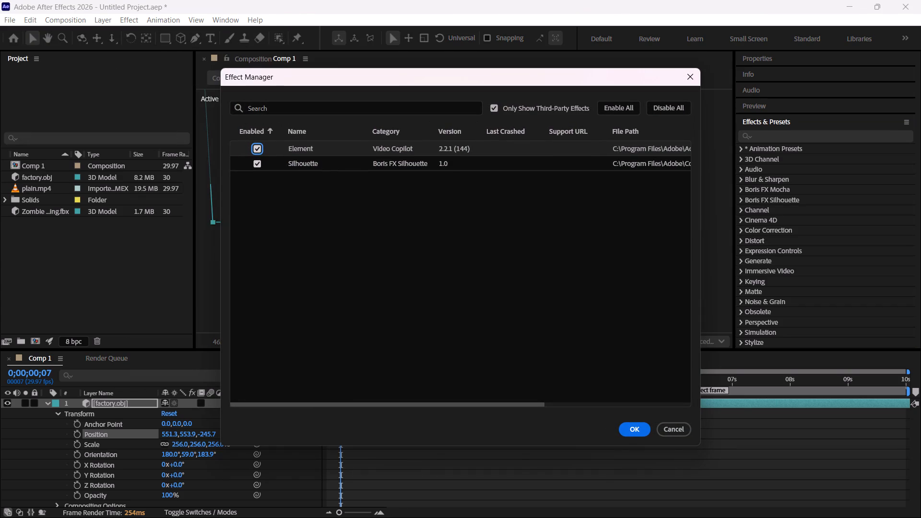
{"action": "left_click", "coordinate": [256, 165]}
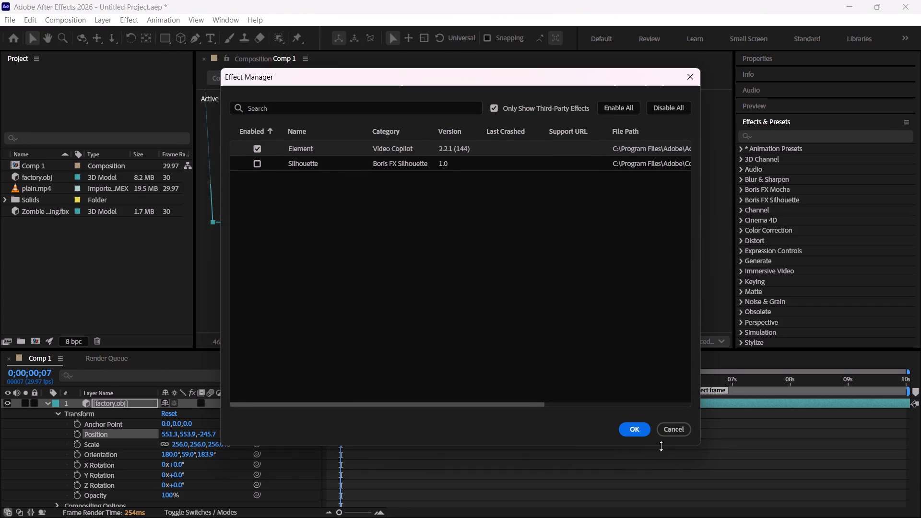
{"action": "left_click", "coordinate": [636, 431]}
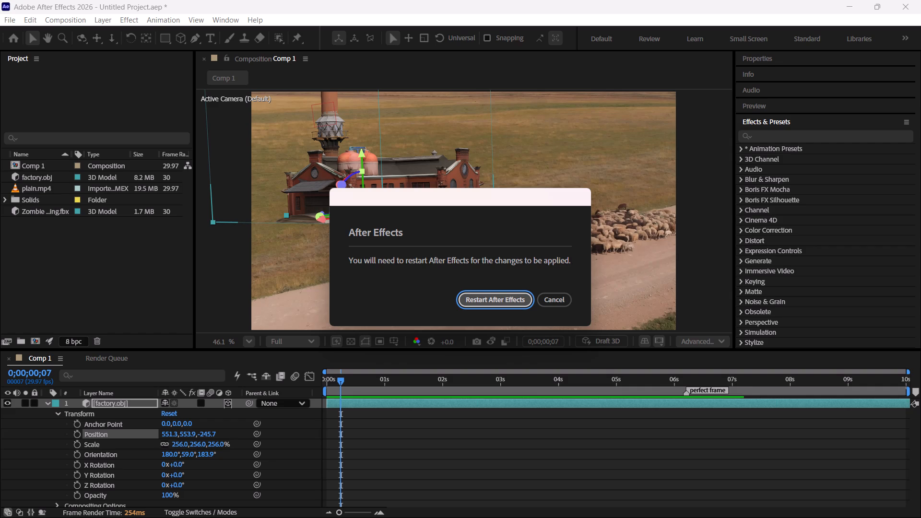
{"action": "left_click", "coordinate": [475, 300]}
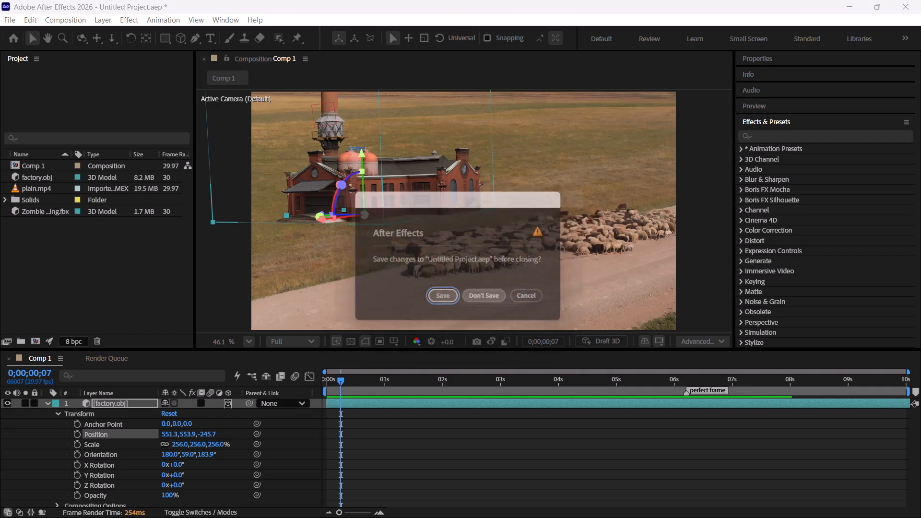
Save the project to the Desktop as Untitled Project.aep before the restart.
{"action": "left_click", "coordinate": [448, 302]}
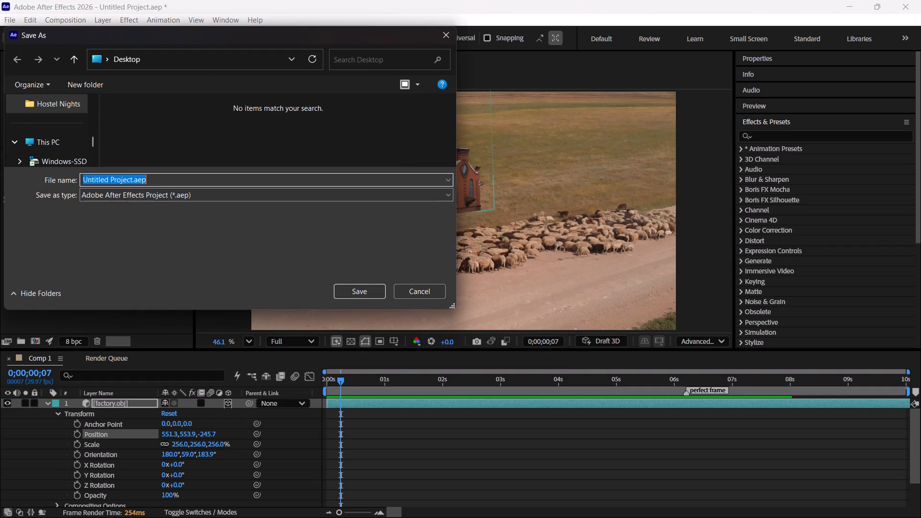
{"action": "scroll", "coordinate": [81, 121], "scroll_direction": "up", "scroll_amount": 12}
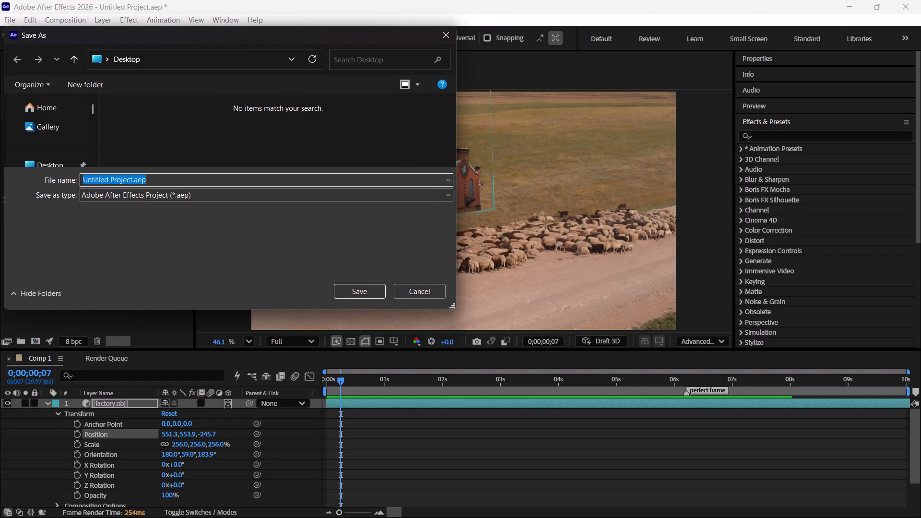
{"action": "left_click", "coordinate": [56, 161]}
{"action": "left_click", "coordinate": [358, 291]}
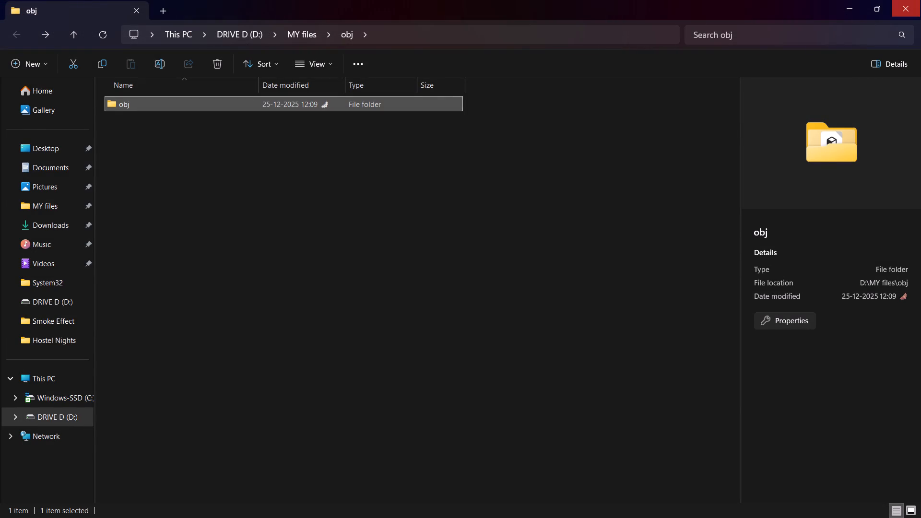
Close the File Explorer window showing the obj folder and minimize the Brave browser and Photoshop windows.
{"action": "left_click", "coordinate": [920, 0]}
{"action": "left_click", "coordinate": [920, 1]}
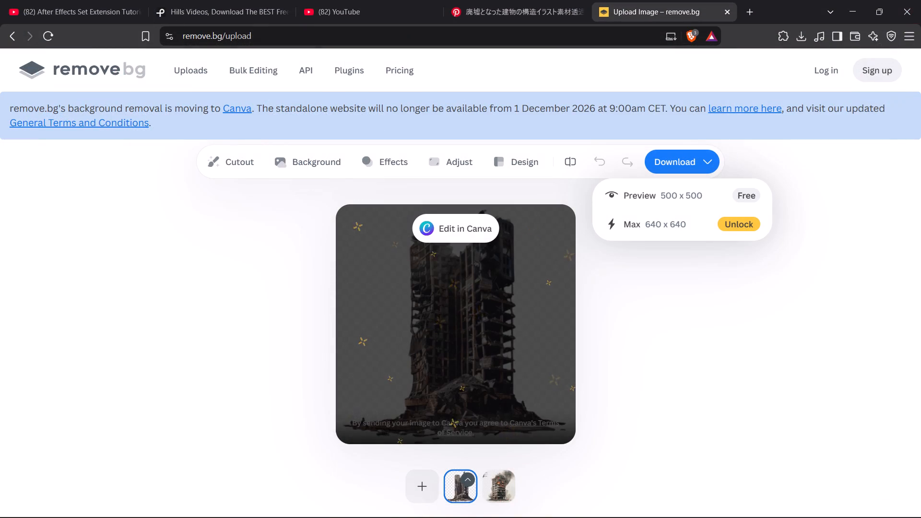
{"action": "left_click", "coordinate": [852, 0]}
{"action": "left_click", "coordinate": [849, 0]}
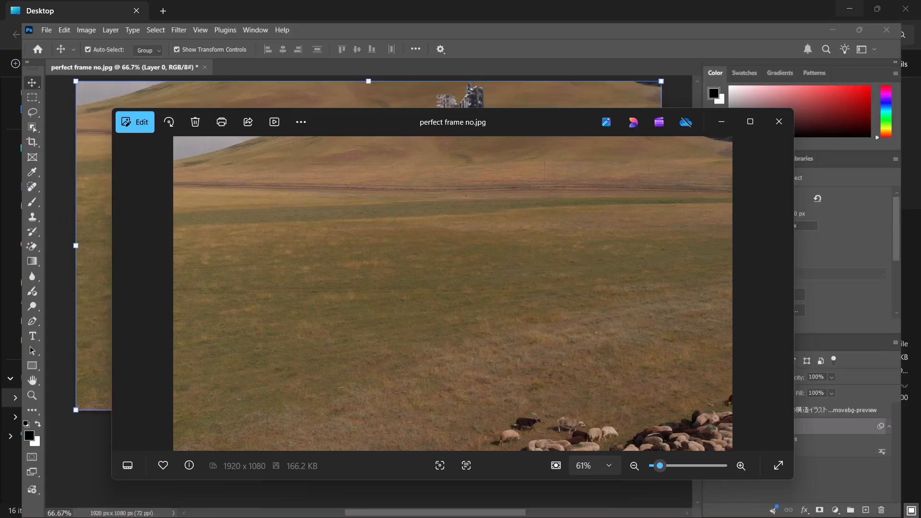
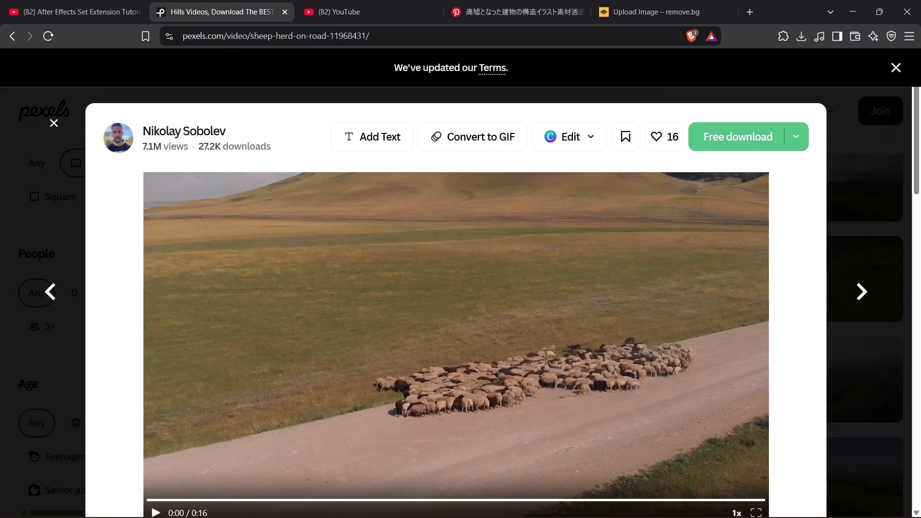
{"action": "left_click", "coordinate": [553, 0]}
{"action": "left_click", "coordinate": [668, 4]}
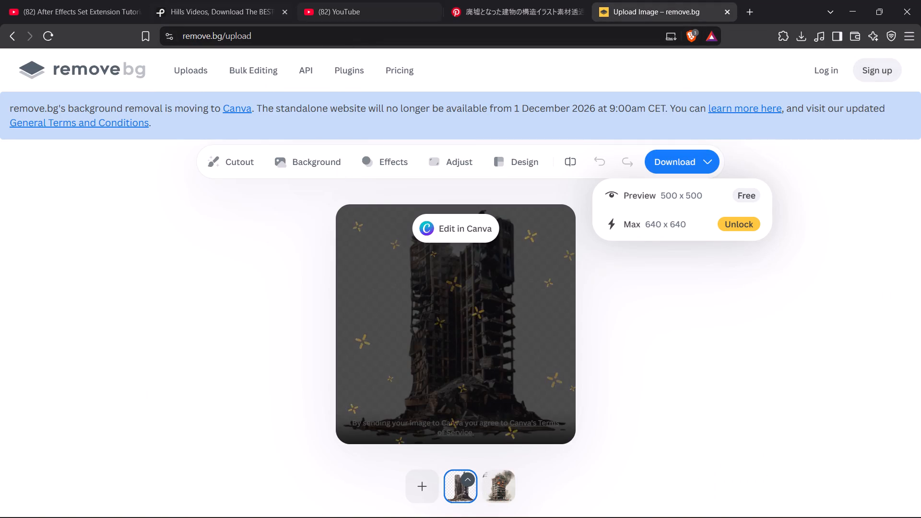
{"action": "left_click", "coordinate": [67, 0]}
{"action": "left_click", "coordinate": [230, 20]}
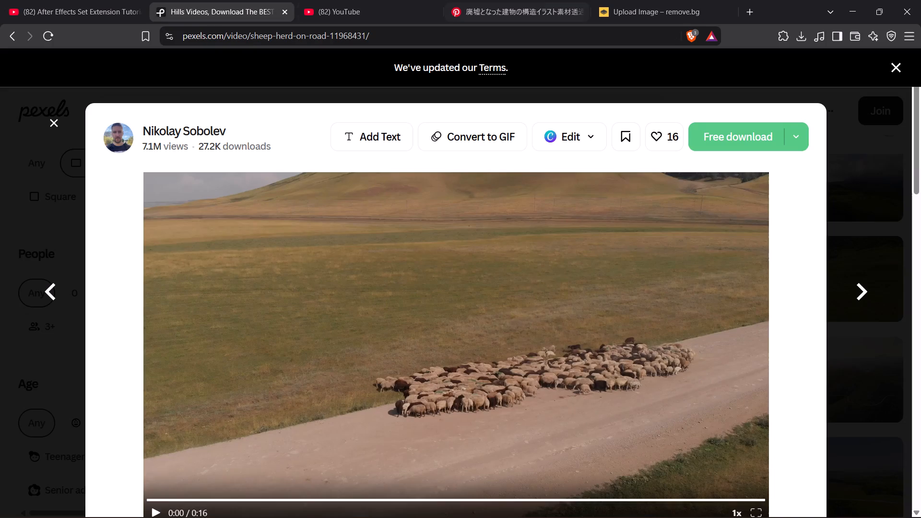
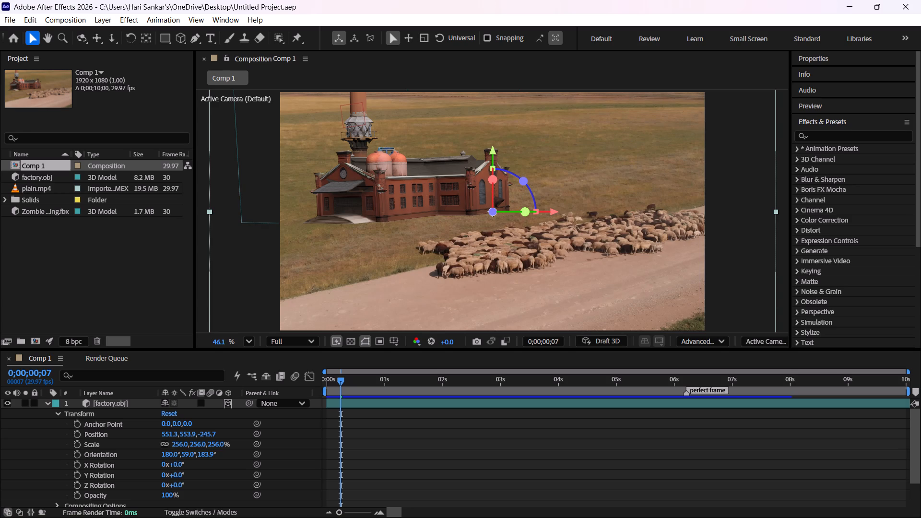
Apply the Video Copilot Element effect to the plain.mp4 footage layer.
{"action": "left_click", "coordinate": [135, 20]}
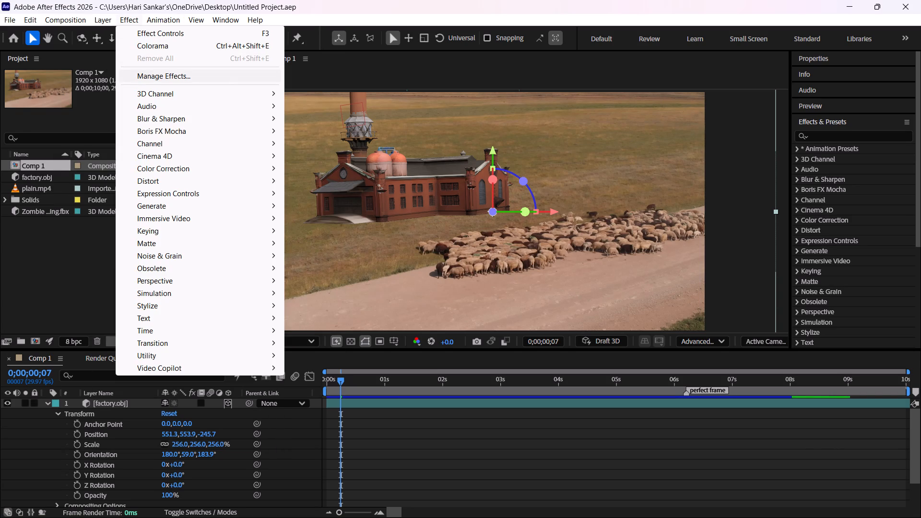
{"action": "left_click", "coordinate": [149, 365]}
{"action": "left_click", "coordinate": [319, 367]}
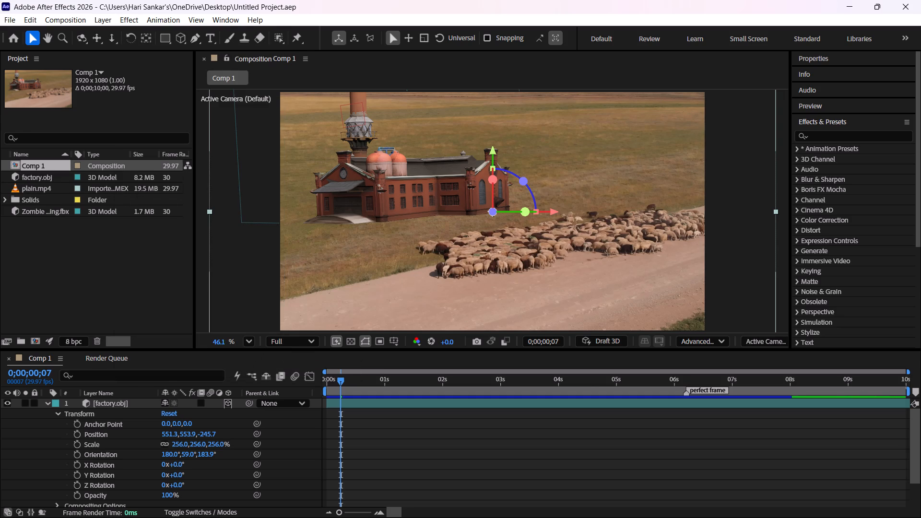
{"action": "left_click", "coordinate": [562, 320]}
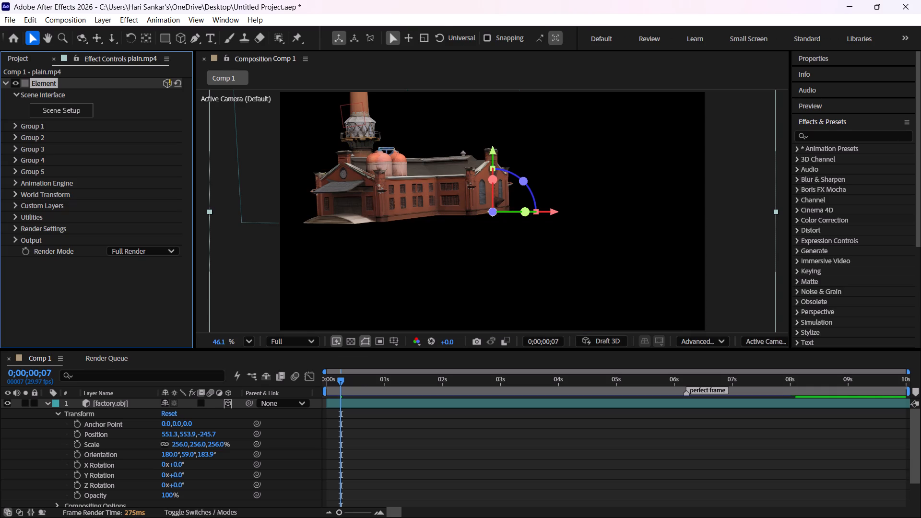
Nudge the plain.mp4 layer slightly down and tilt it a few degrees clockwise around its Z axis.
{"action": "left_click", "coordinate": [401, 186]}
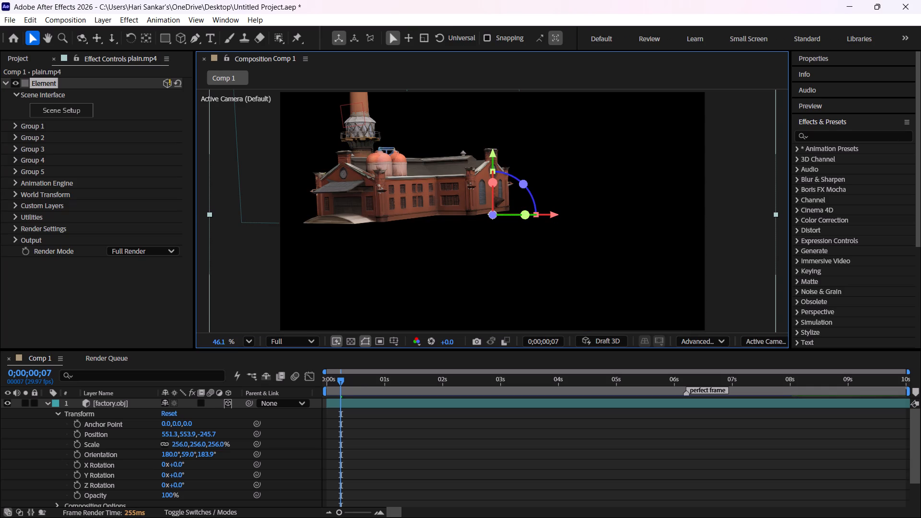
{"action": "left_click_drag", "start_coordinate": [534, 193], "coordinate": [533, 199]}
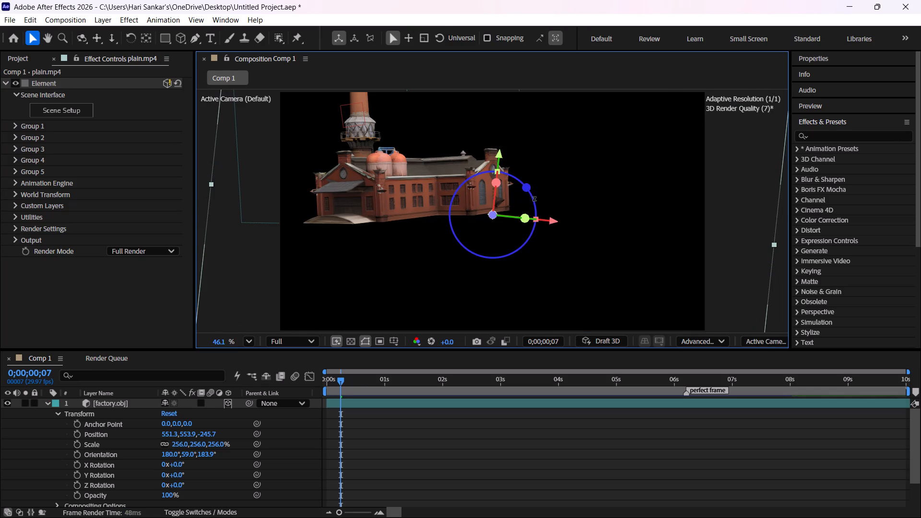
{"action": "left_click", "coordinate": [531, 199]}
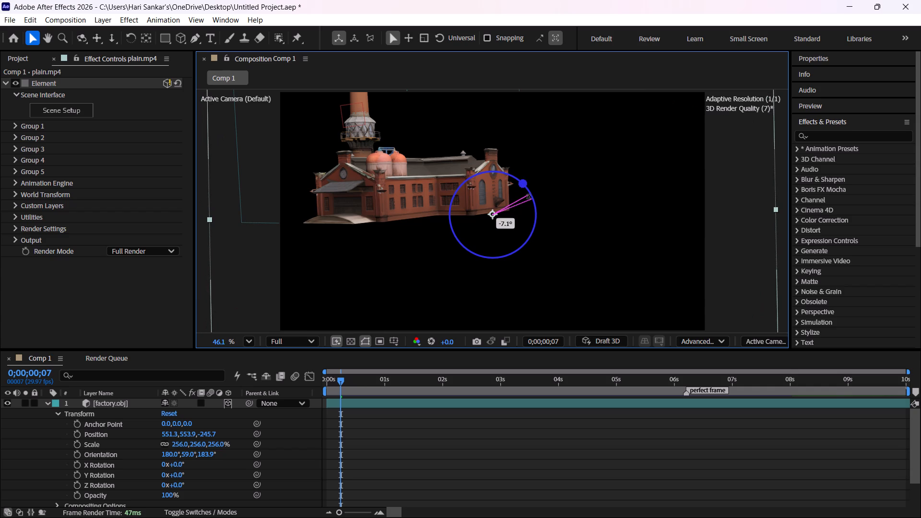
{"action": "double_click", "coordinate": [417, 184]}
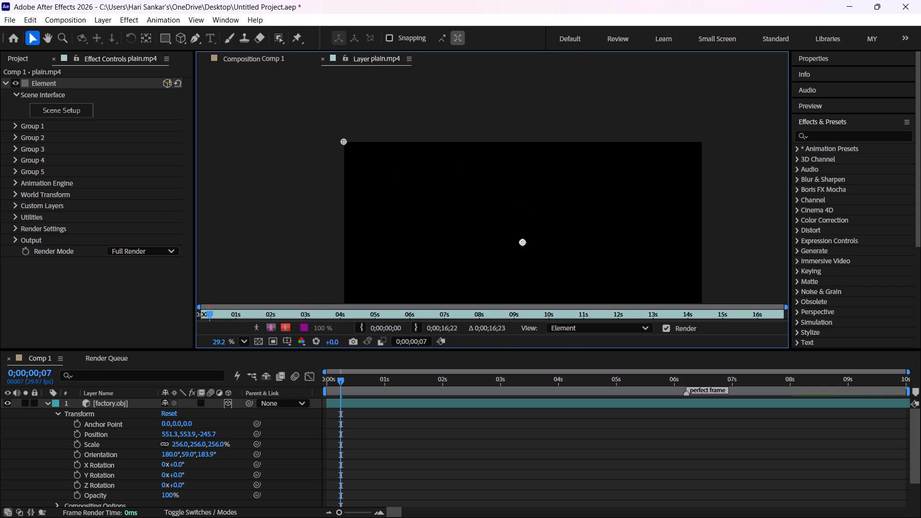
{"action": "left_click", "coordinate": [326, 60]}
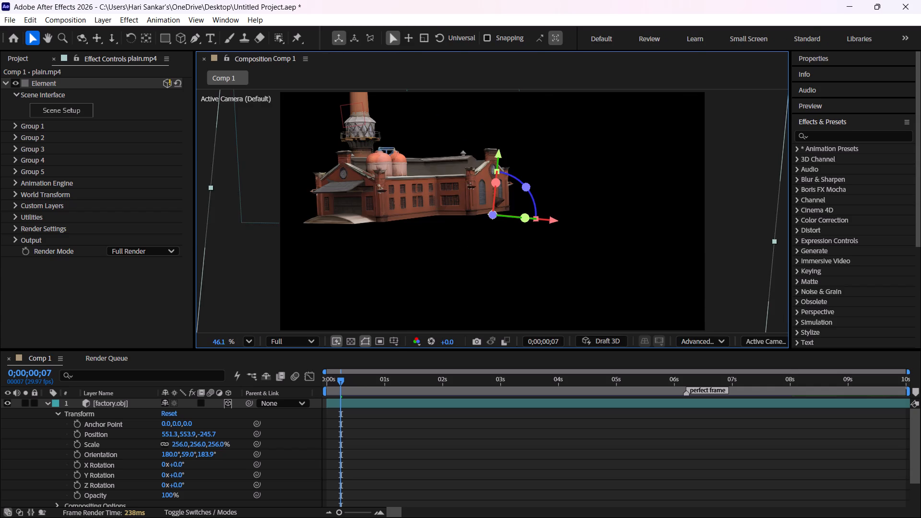
Move the plain.mp4 layer lower in the composition and rotate it about -5.3° around Z to level it.
{"action": "scroll", "coordinate": [308, 155], "scroll_direction": "down", "scroll_amount": 4}
{"action": "scroll", "coordinate": [309, 162], "scroll_direction": "up", "scroll_amount": 1}
{"action": "scroll", "coordinate": [310, 168], "scroll_direction": "down", "scroll_amount": 2}
{"action": "scroll", "coordinate": [310, 169], "scroll_direction": "up", "scroll_amount": 2}
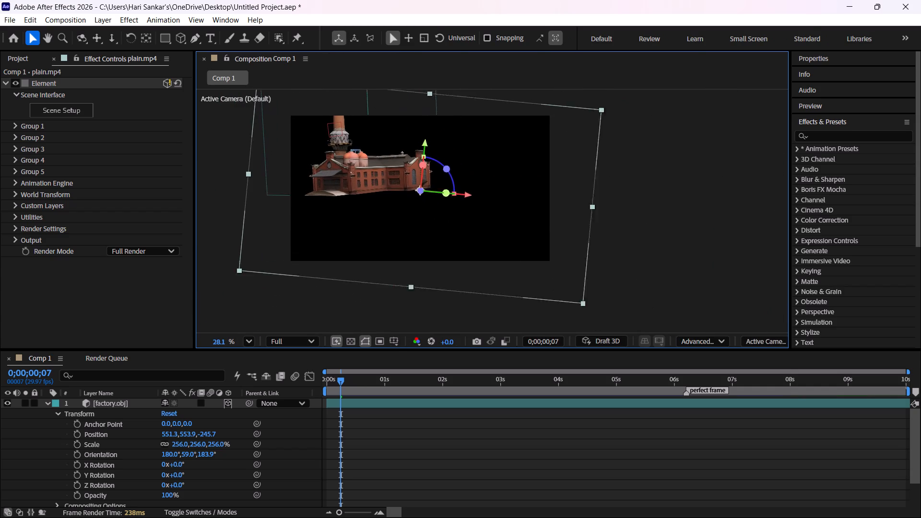
{"action": "scroll", "coordinate": [310, 169], "scroll_direction": "up", "scroll_amount": 1}
{"action": "left_click_drag", "start_coordinate": [383, 174], "coordinate": [372, 211]}
{"action": "left_click", "coordinate": [372, 211]}
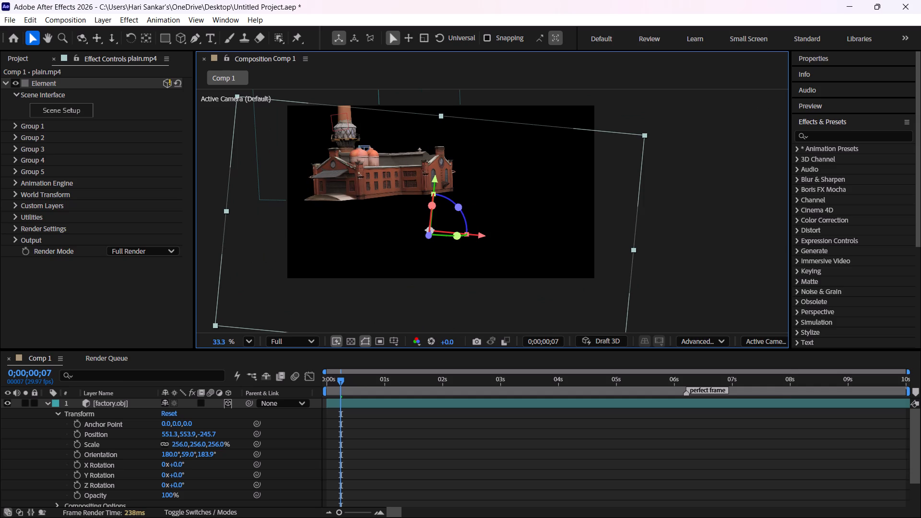
{"action": "left_click", "coordinate": [461, 220]}
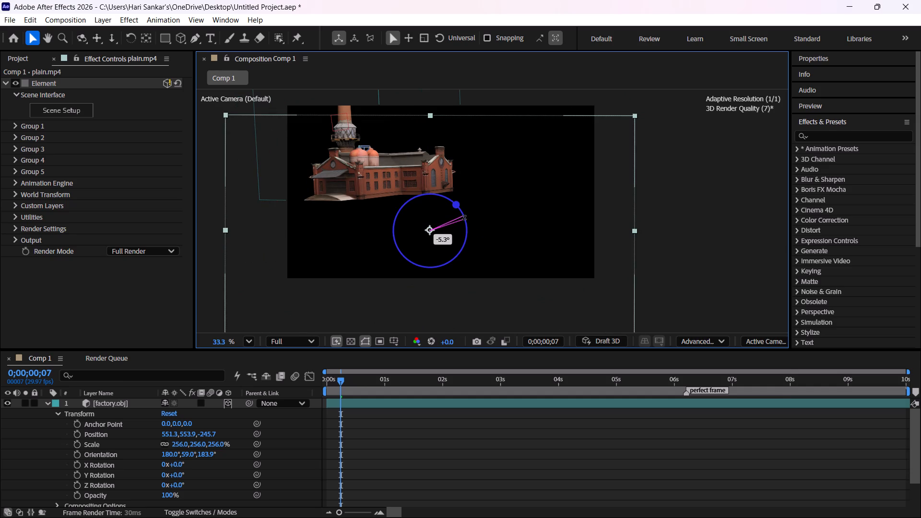